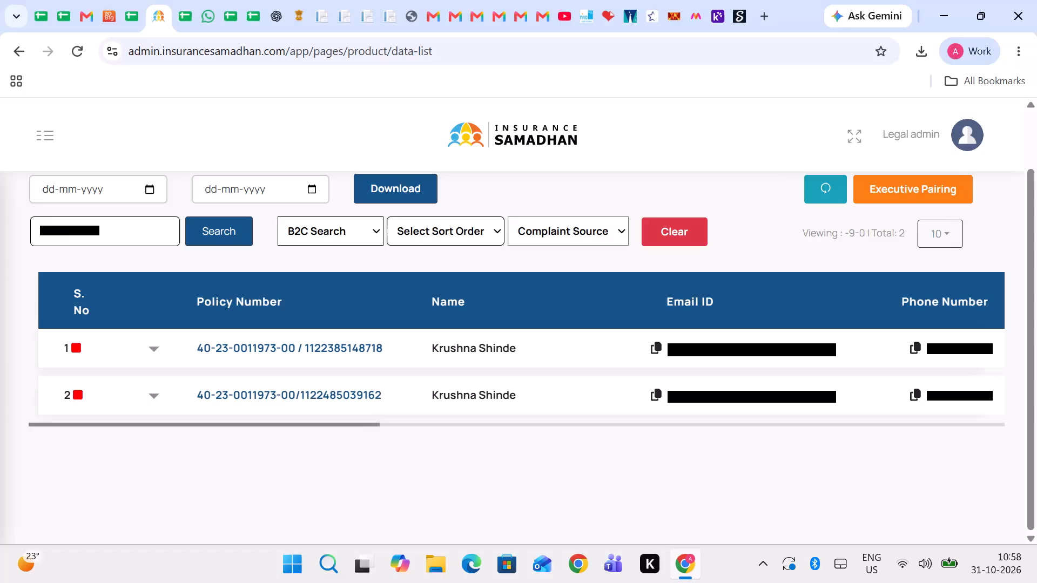
Delete one character from within the existing search term and rerun the B2C search of the policy records.
left_click(68, 232)
key("BackSpace")
key("Right")
key("ctrl+z")
key("BackSpace")
key("ctrl+z")
key("Right")
key("BackSpace")
key("Return")
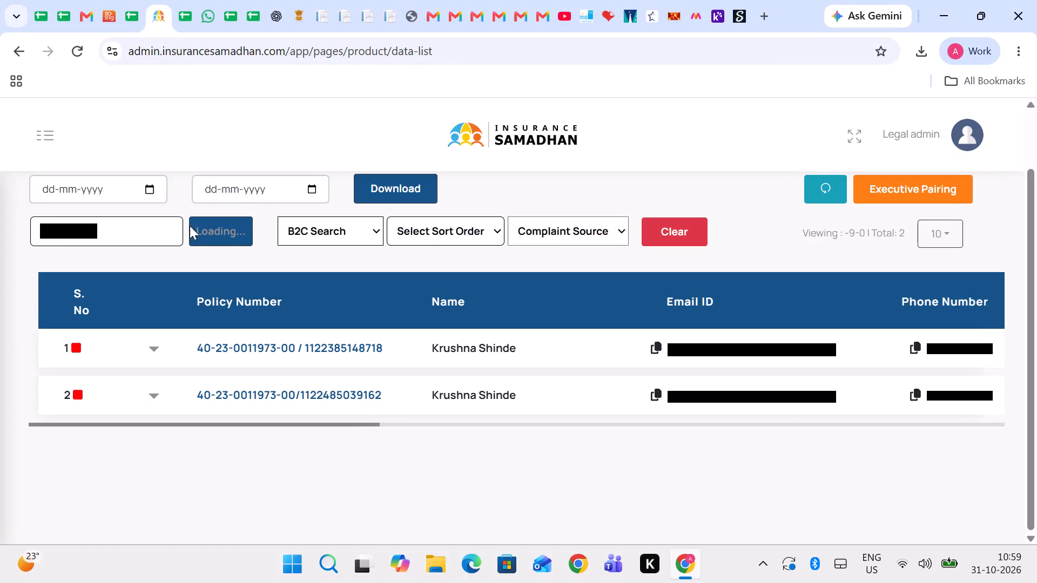
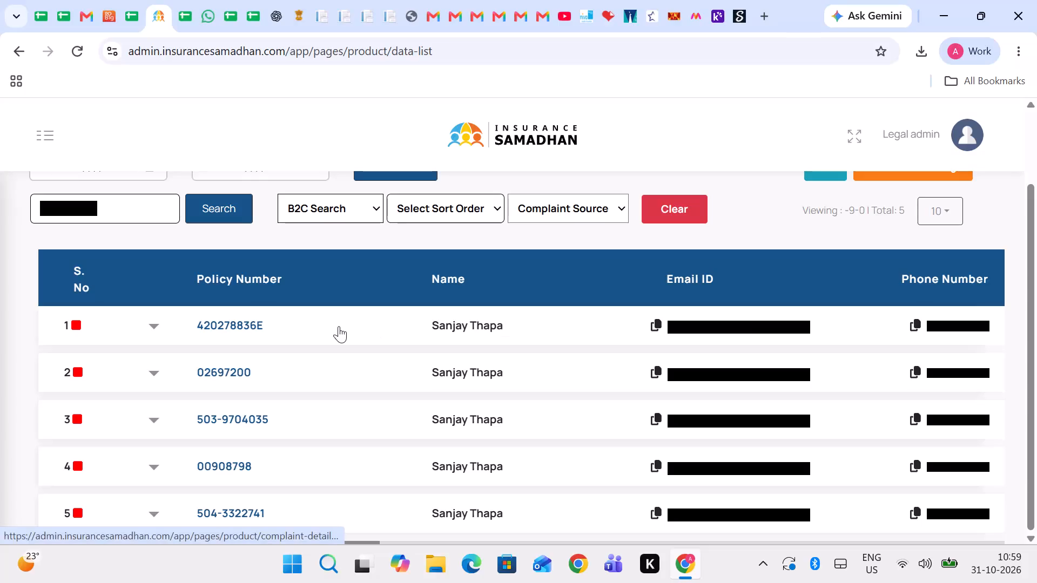
Open the complaint details of the first policy record in the search results and show its Resolution section.
left_click(257, 318)
left_click(417, 256)
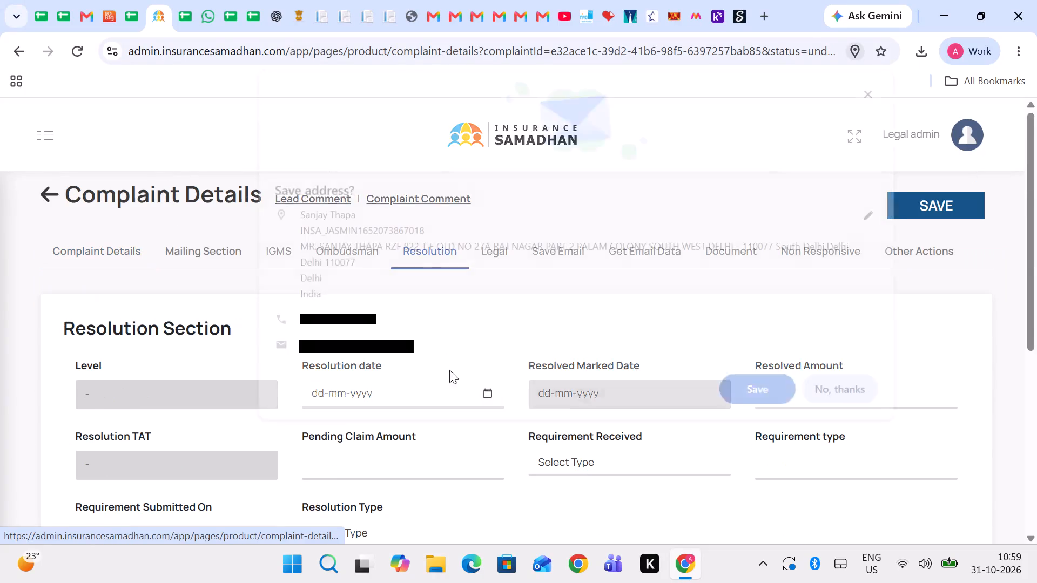
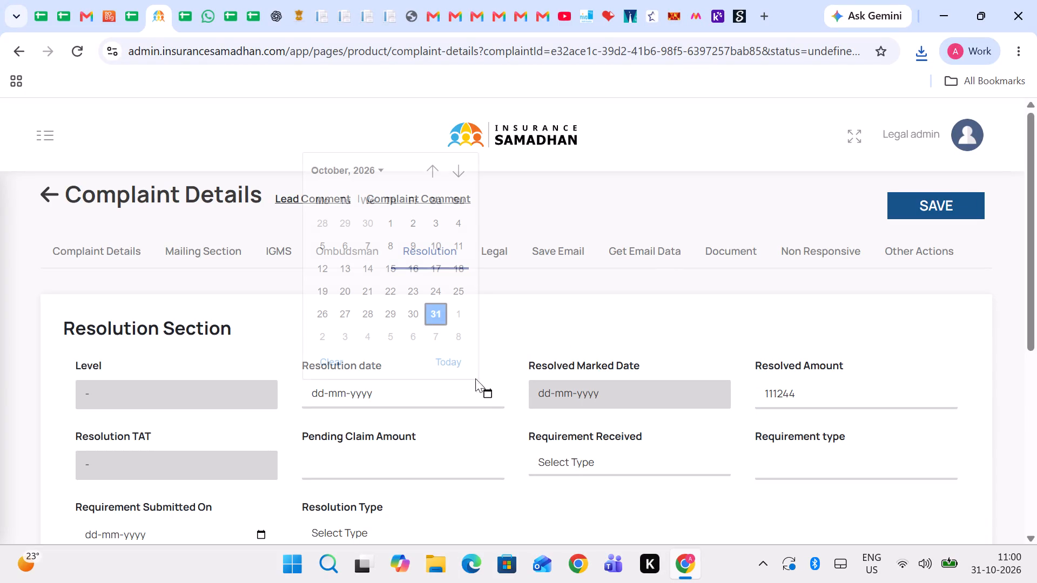
Set the resolution date to today's date, 31-10-2026.
left_click(447, 358)
left_click(529, 328)
Set the Resolution Type to Claim Payable and enter 111244 as the claim amount.
scroll(529, 328, "down", 2)
left_click(420, 350)
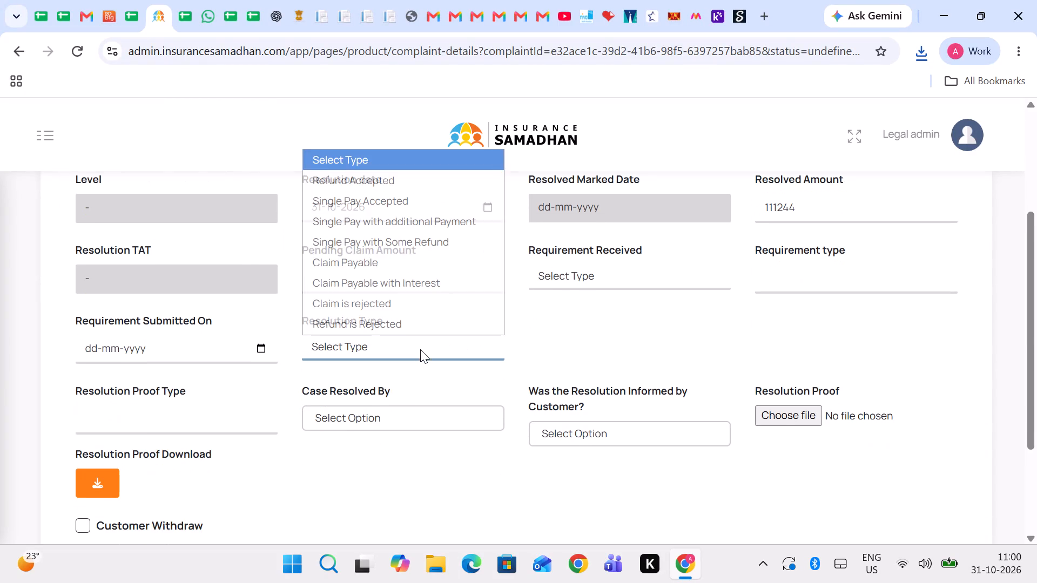
left_click(403, 266)
left_click(562, 348, "ctrl")
key("ctrl+v")
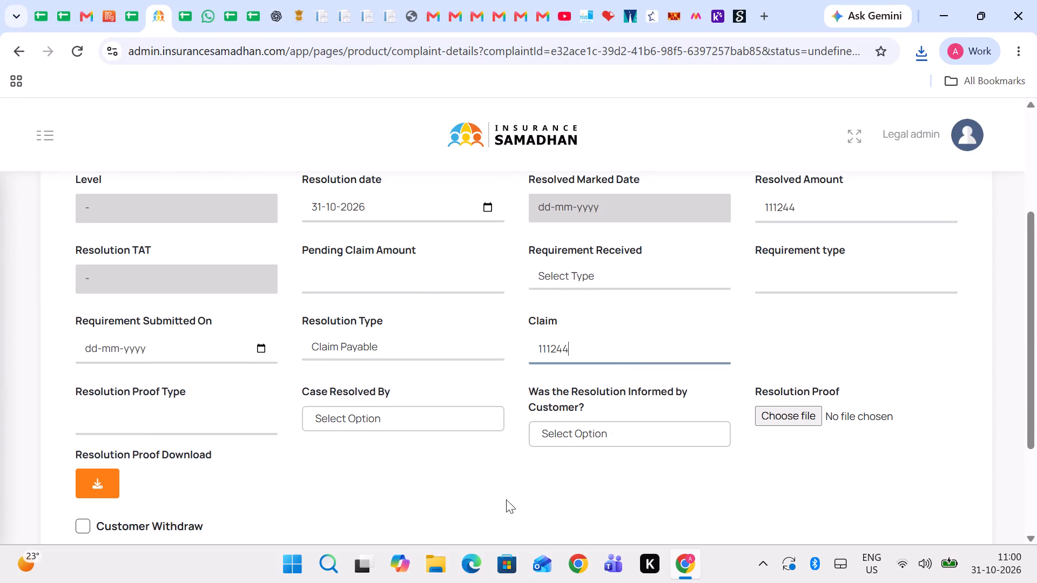
left_click(502, 510)
Check the complaint's general details, such as its complaint type, company and policy type.
scroll(304, 387, "up", 1)
left_click(66, 175)
left_click(73, 184)
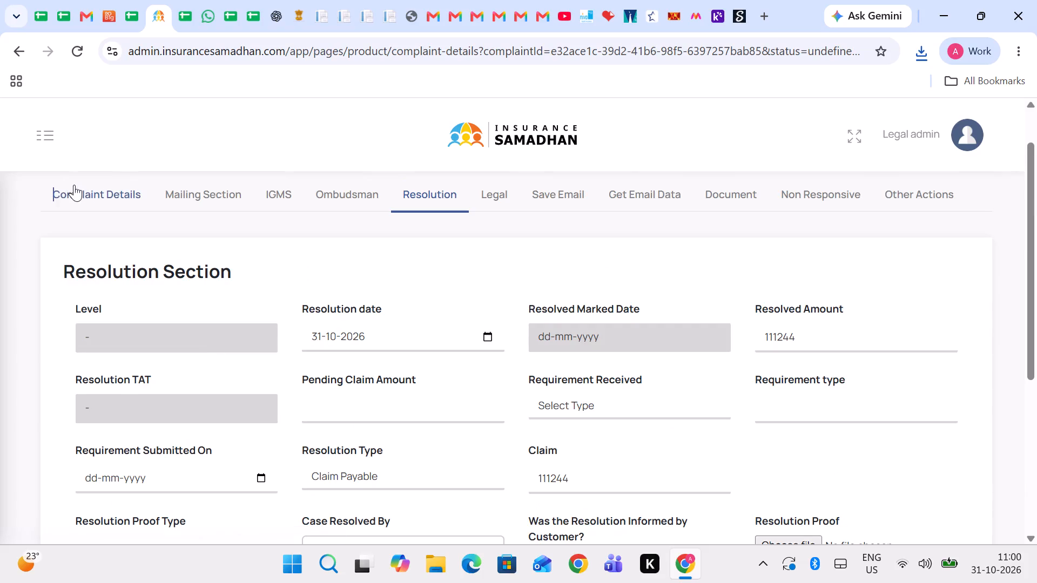
scroll(198, 290, "down", 2)
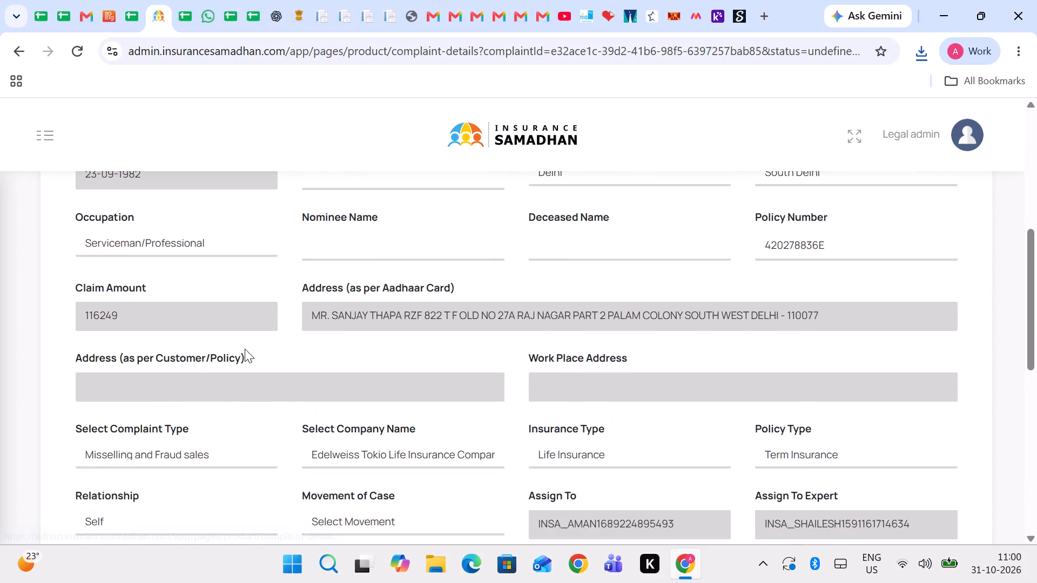
scroll(245, 349, "down", 1)
scroll(245, 349, "up", 3)
Change the Resolution Type in the Resolution section to Refund Accepted.
left_click(409, 249)
scroll(510, 436, "down", 1)
left_click(394, 413)
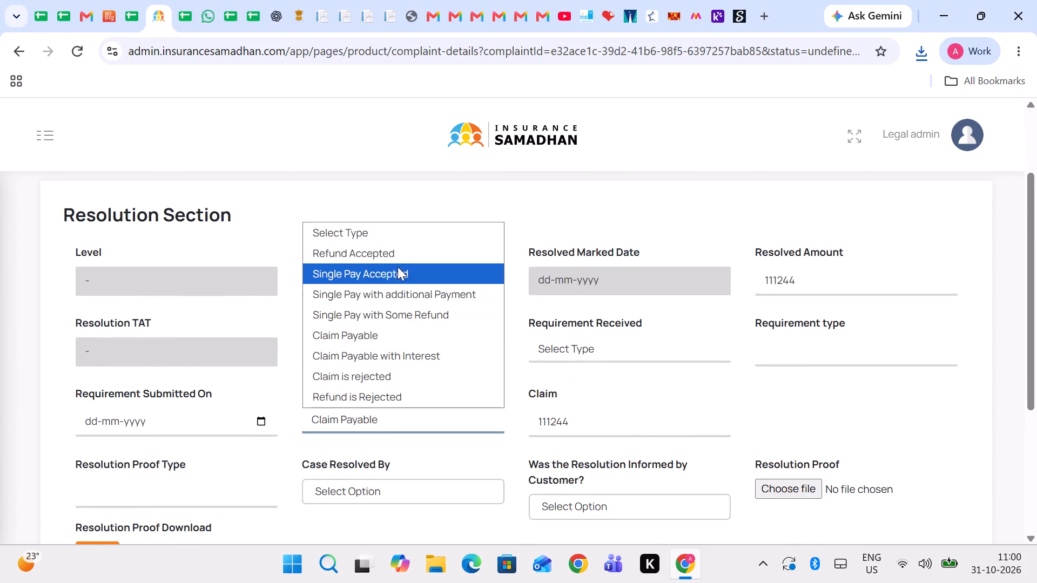
left_click(401, 257)
Enter "transaction message" as the Resolution Proof Type.
scroll(382, 430, "down", 1)
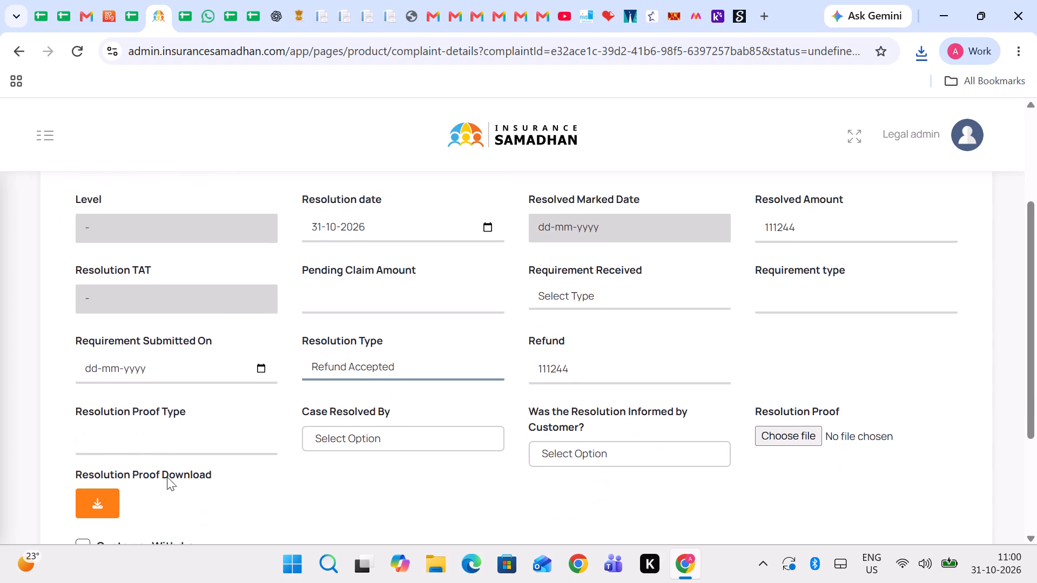
left_click(156, 440)
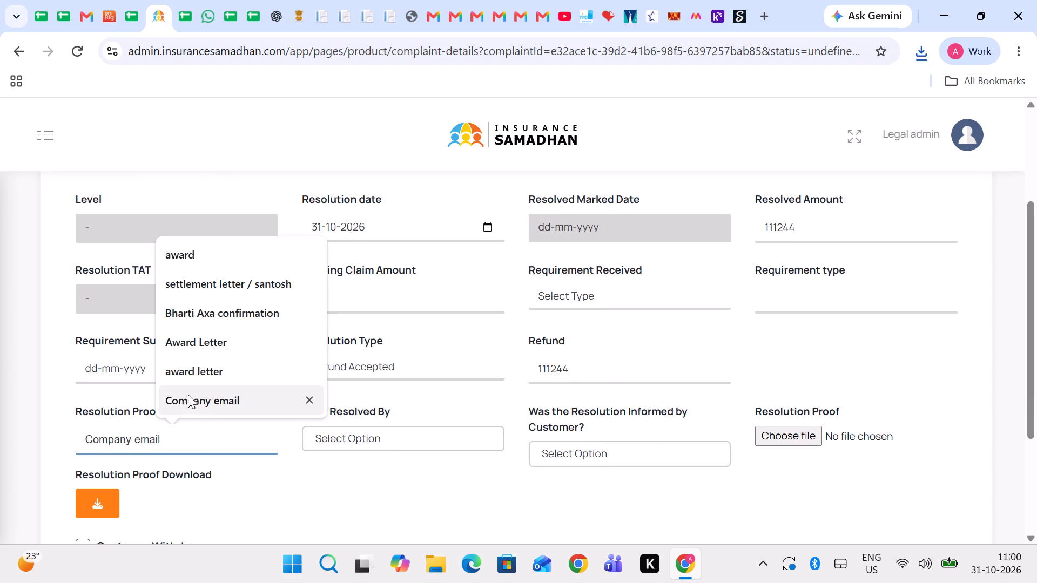
type("com")
key("BackSpace")
key("BackSpace")
key("BackSpace")
type("transac")
left_click(247, 491)
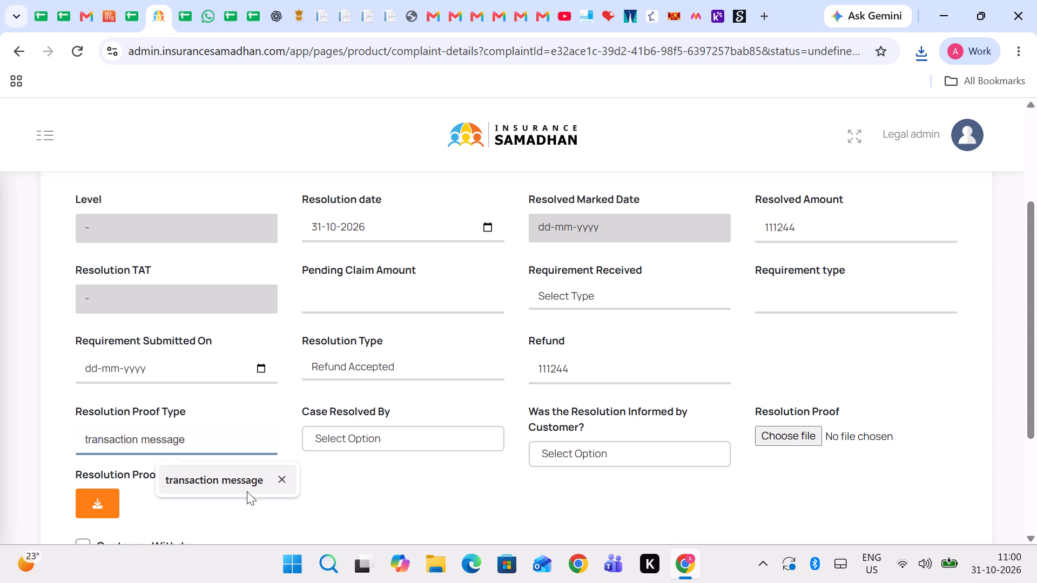
Set Case Resolved By to Other and answer Yes to whether the customer informed about the resolution.
left_click(356, 439)
left_click(365, 409)
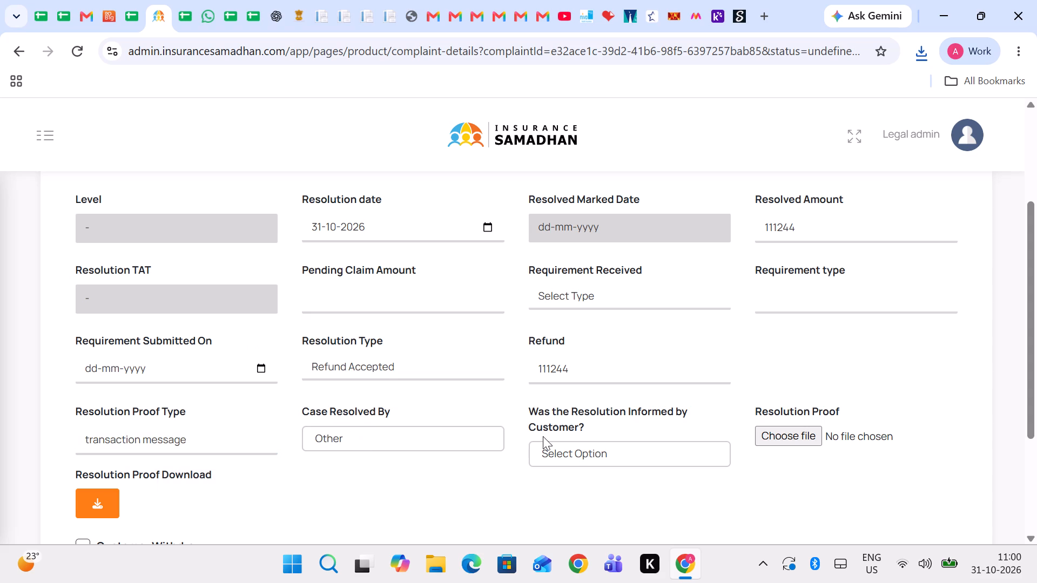
left_click(543, 436)
left_click(568, 465)
left_click(557, 494)
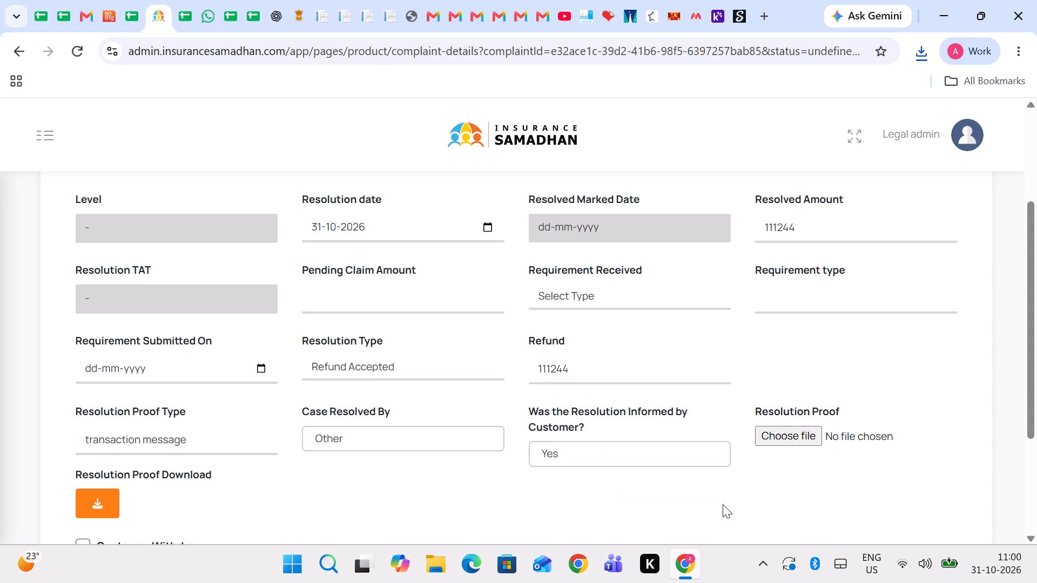
Upload the WhatsApp Image 2026-10-31 at 11.00.12 AM from Downloads as the Resolution Proof.
left_click(723, 504)
left_click(786, 432)
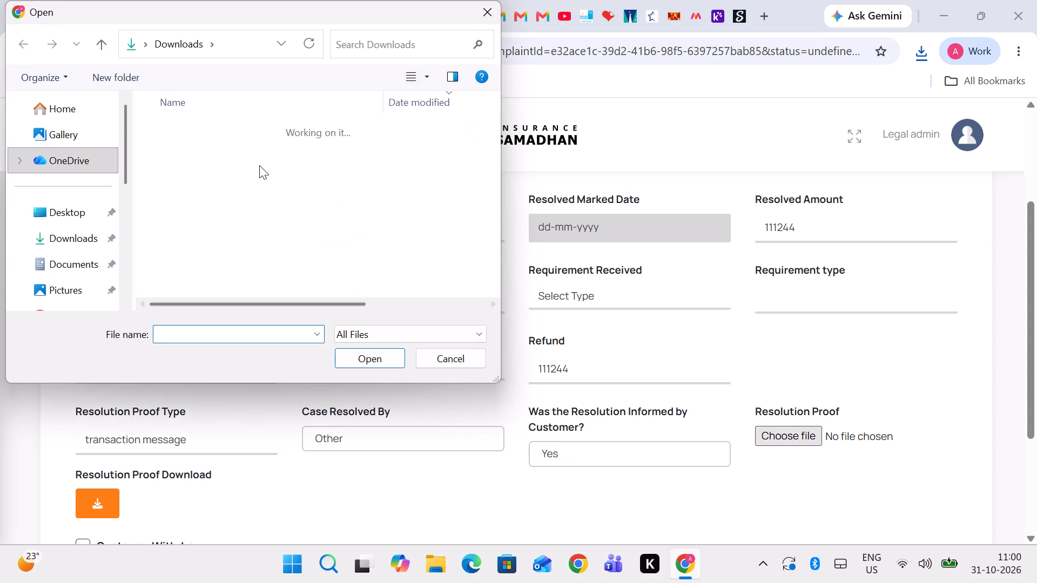
left_click(254, 150)
left_click(355, 351)
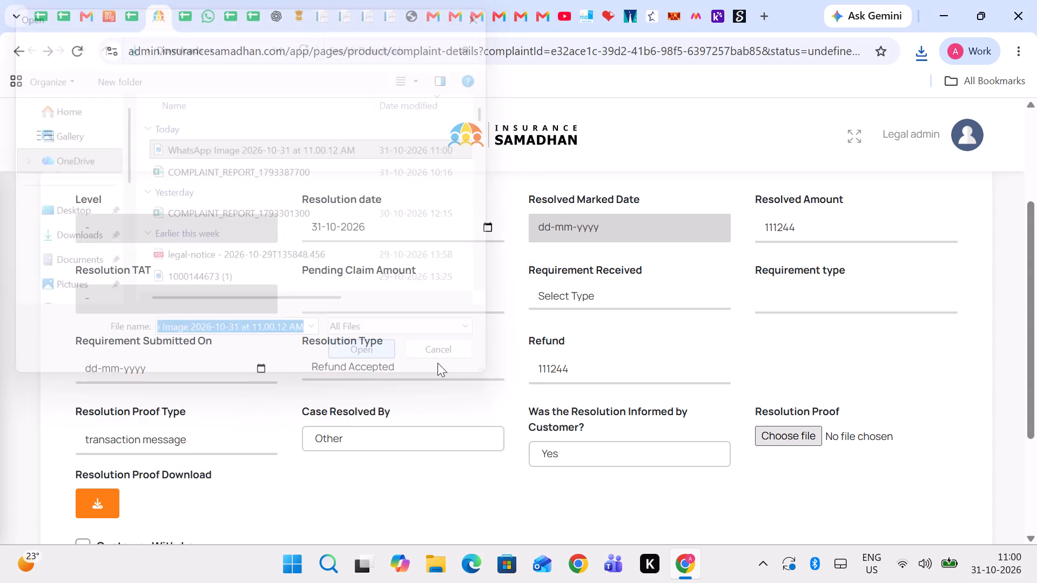
Save the updated complaint details.
scroll(678, 426, "up", 3)
left_click(933, 199)
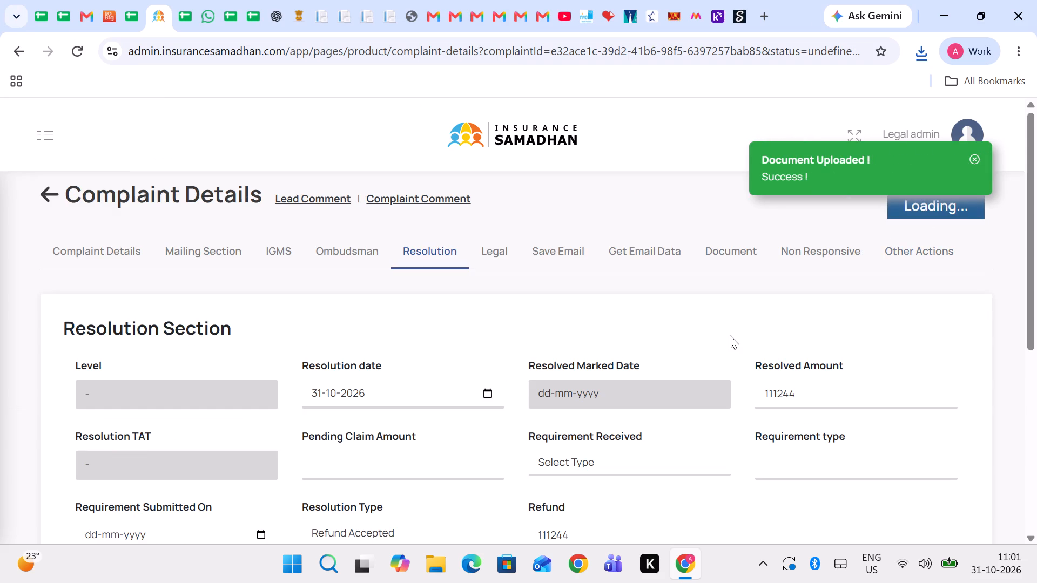
Change the complaint's status to Invoice raised through the status change request in Other Actions.
left_click(906, 256)
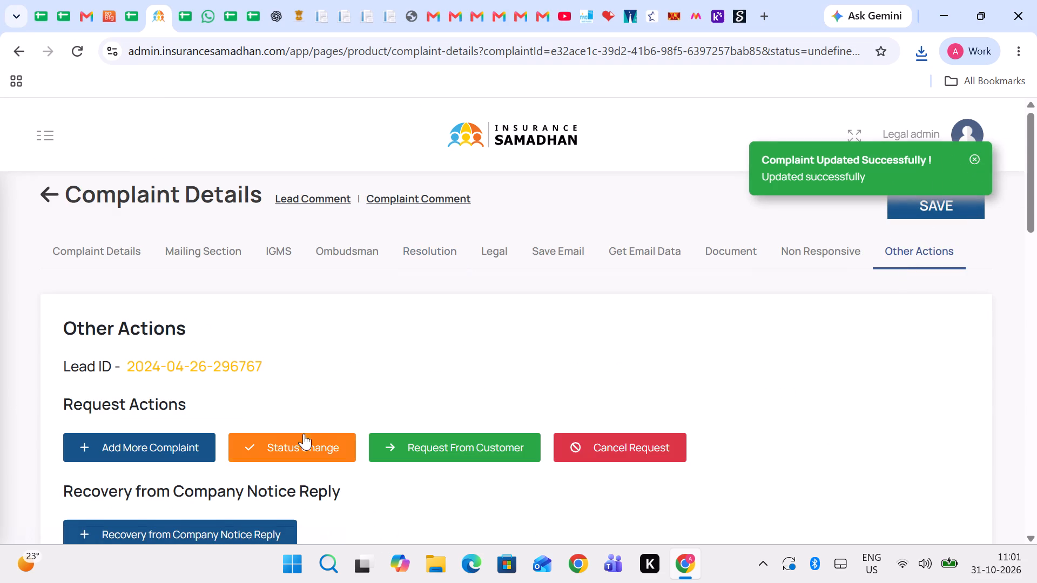
left_click(304, 433)
left_click(415, 319)
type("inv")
left_click(433, 375)
double_click(557, 368)
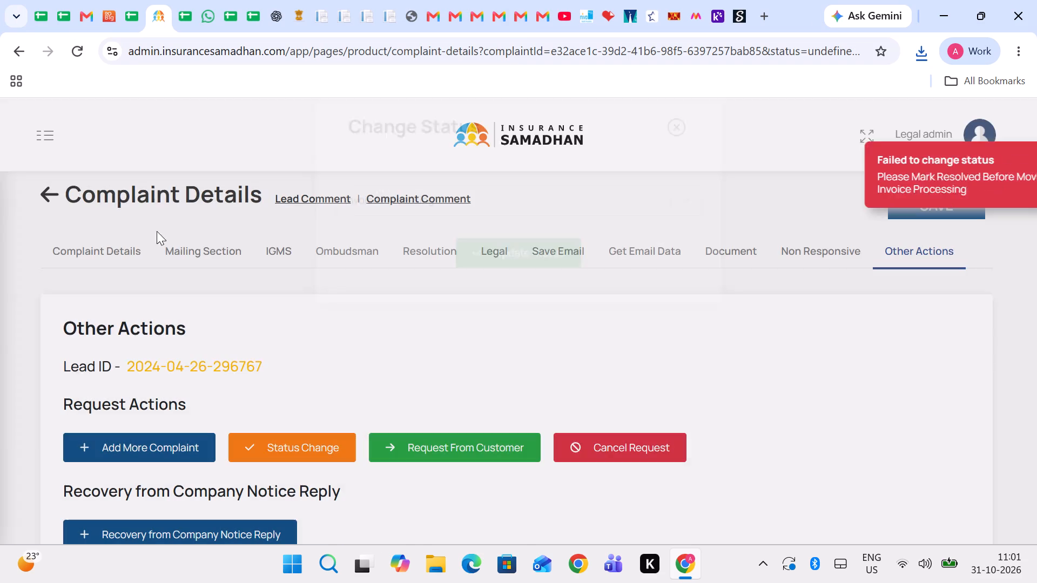
Return to the All Complaints list and check the status of the customer's complaints.
left_click(60, 188)
left_click(41, 194)
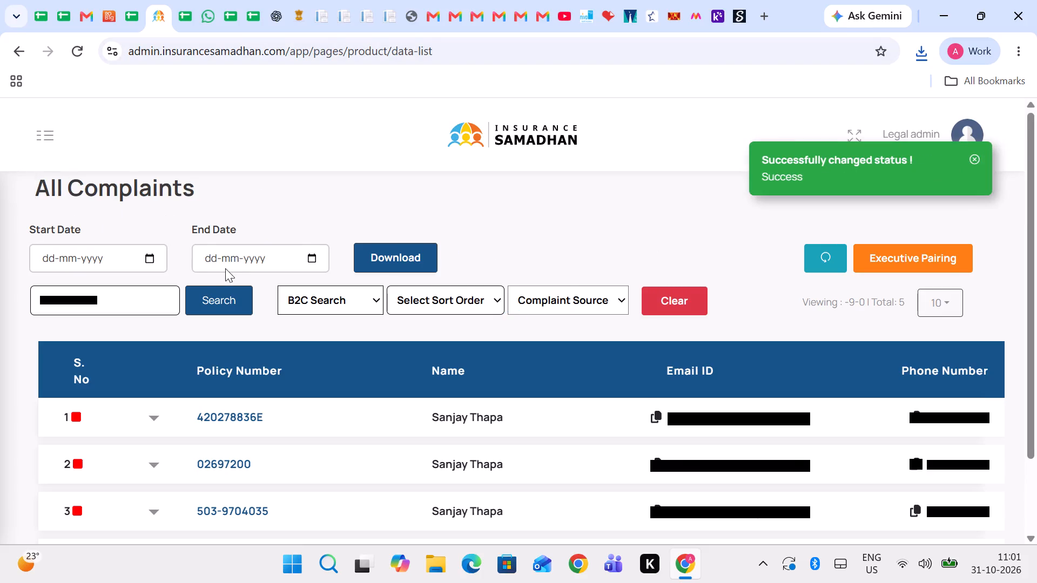
scroll(360, 276, "down", 2)
scroll(494, 342, "up", 1)
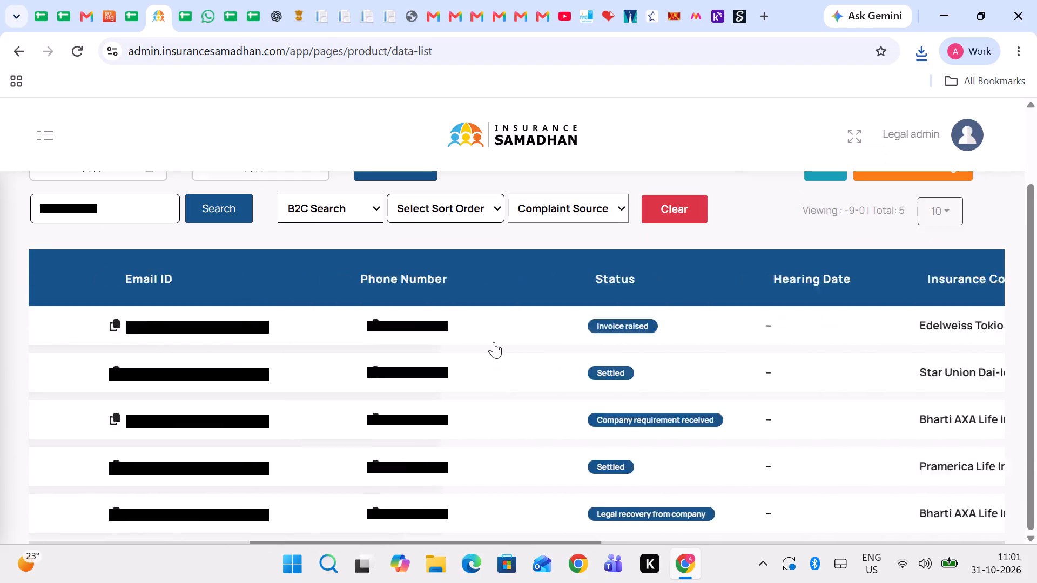
scroll(494, 342, "up", 1)
Open the customer's account payment records and bring up the proforma details of the Invoice Raised complaint.
left_click(161, 319)
left_click(90, 375)
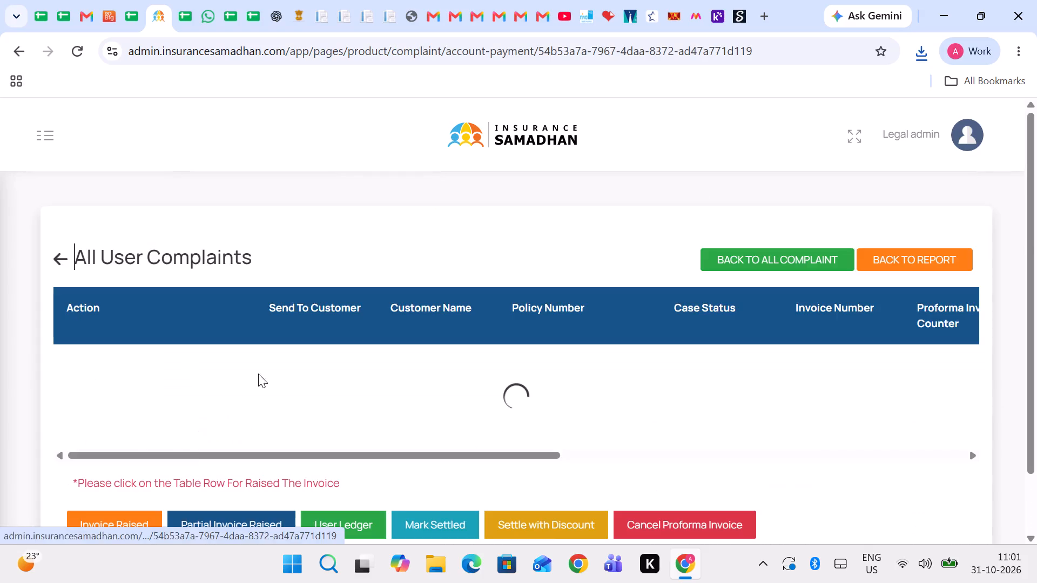
scroll(322, 396, "down", 2)
scroll(226, 302, "up", 1)
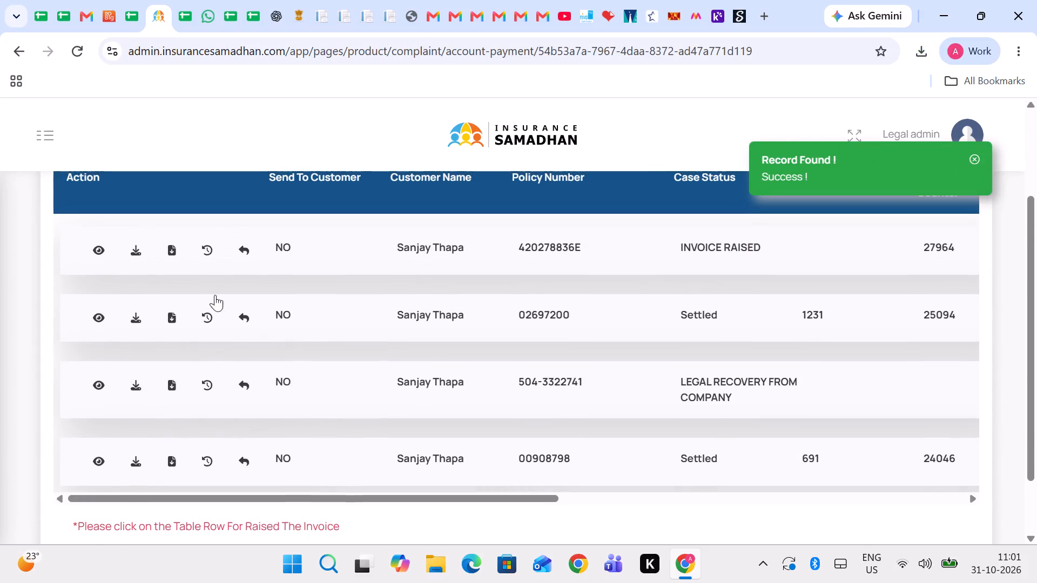
left_click(133, 250)
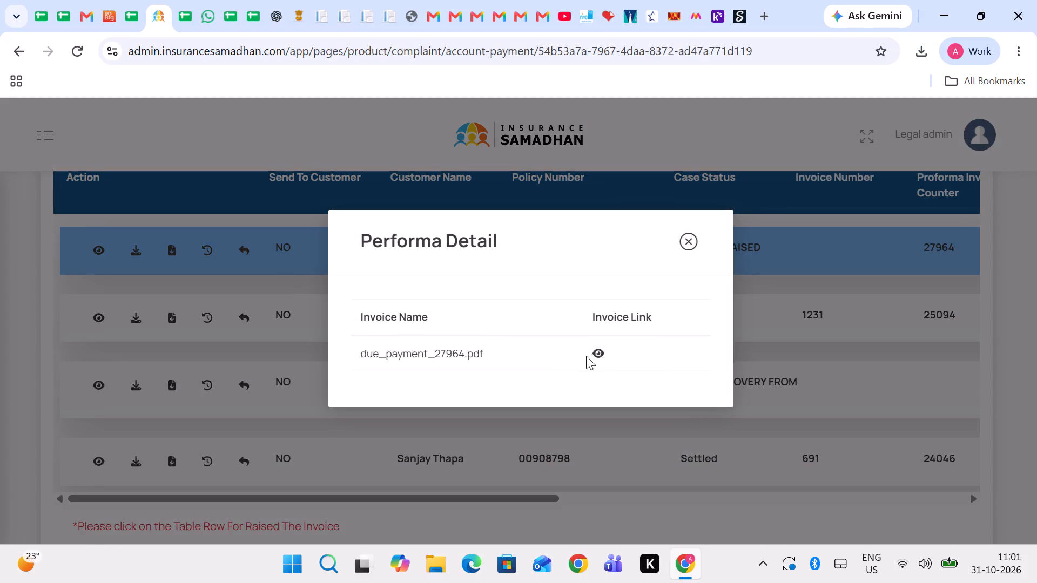
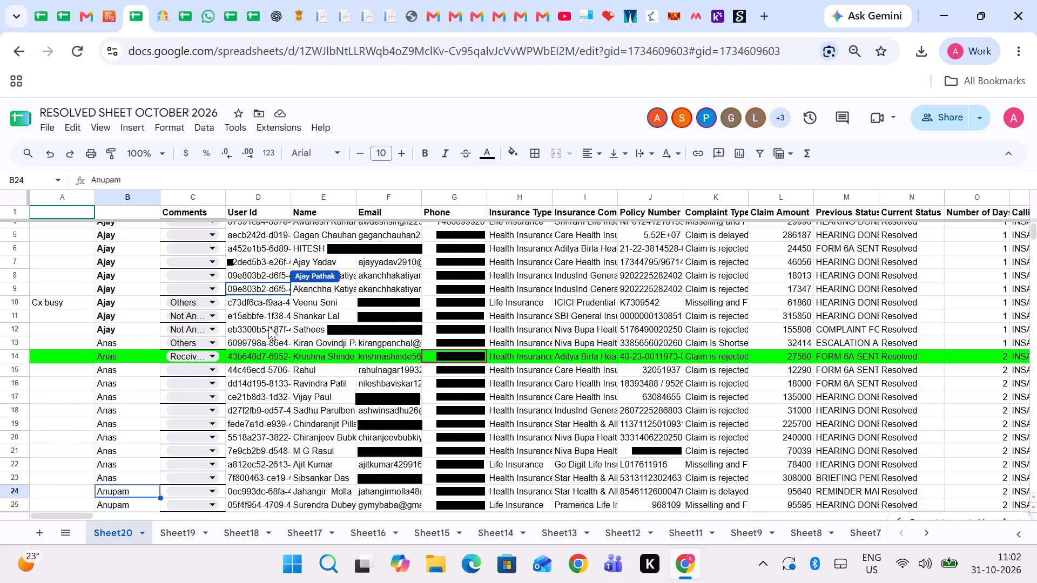
Select the User Id cell of row 23 in the RESOLVED SHEET OCTOBER 2026 spreadsheet.
key("Up")
key("Right")
key("Right")
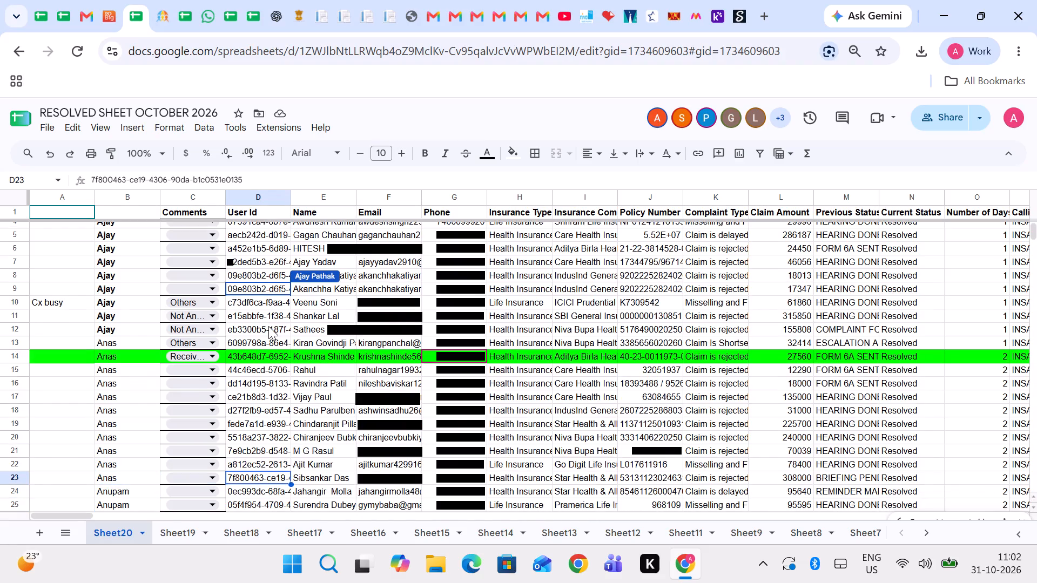
Check the customer's email, phone and name in row 23 of Sheet20 in the RESOLVED SHEET OCTOBER 2026 spreadsheet.
key("Right")
key("Right")
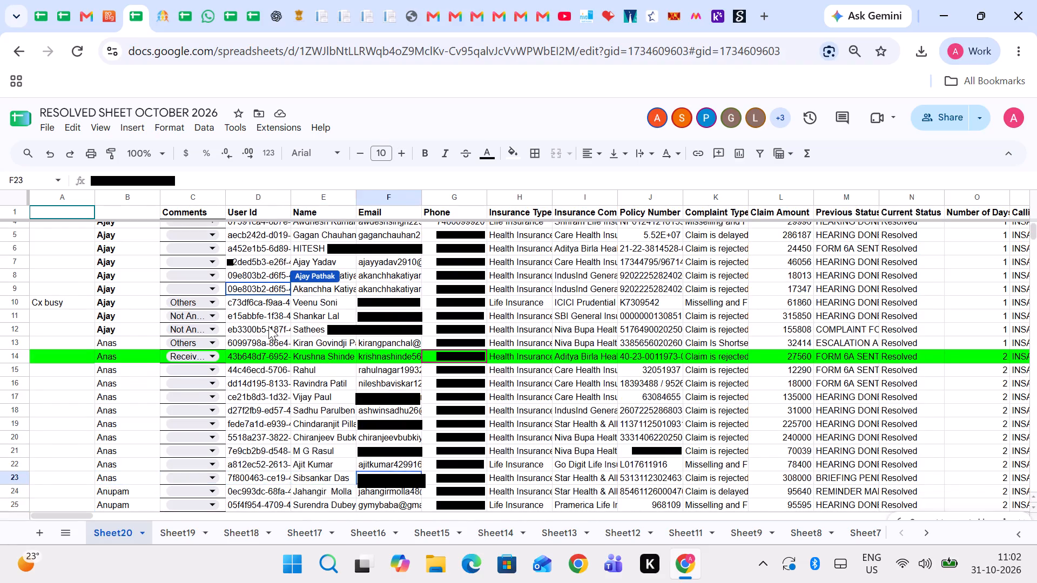
key("Right")
key("Up")
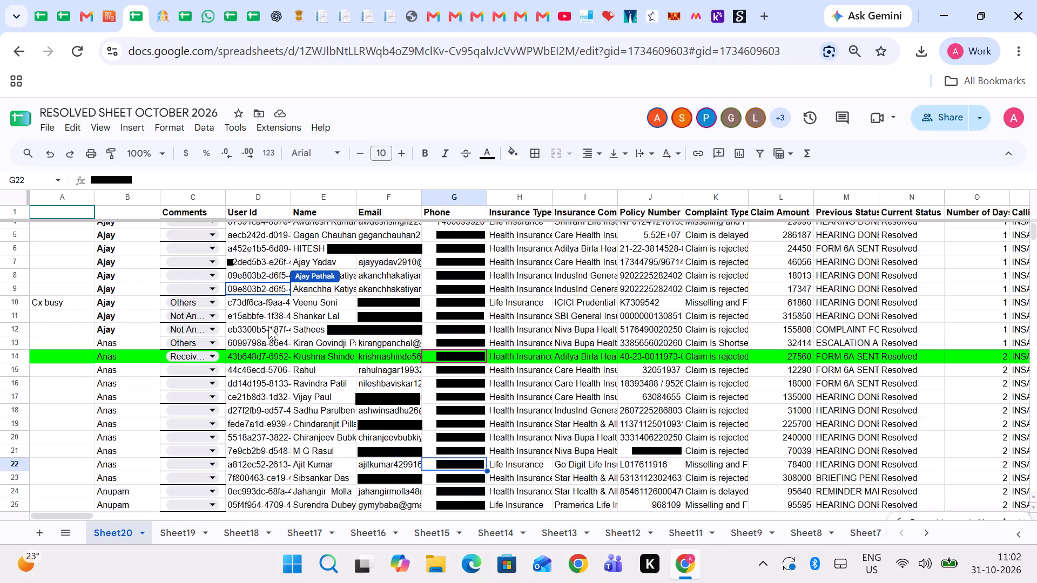
key("Down")
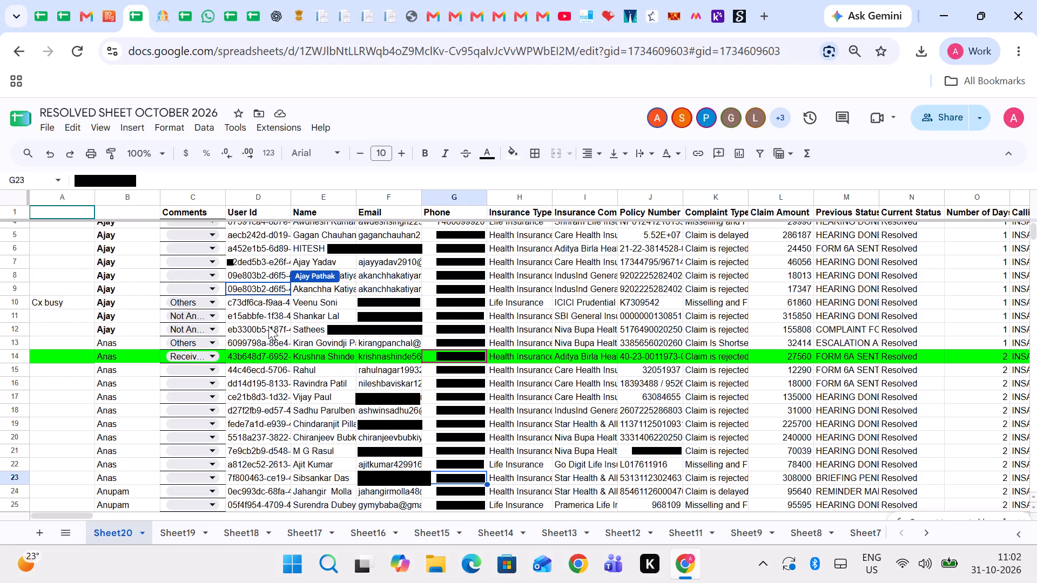
key("Left")
key("Left")
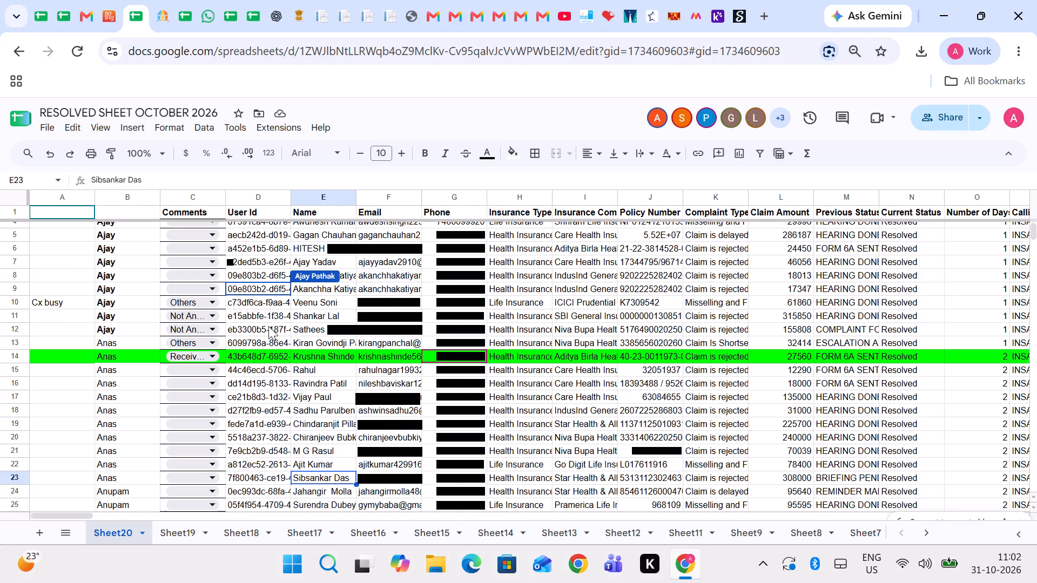
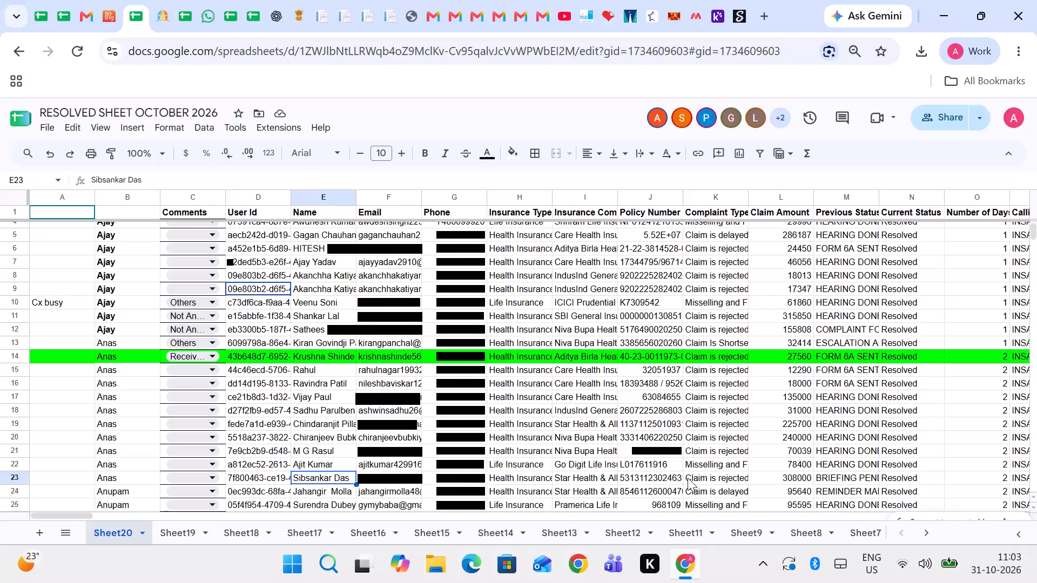
Copy the customer's phone number from row 23 of Sheet20 and call it with the Smartflo dialer.
key("Left")
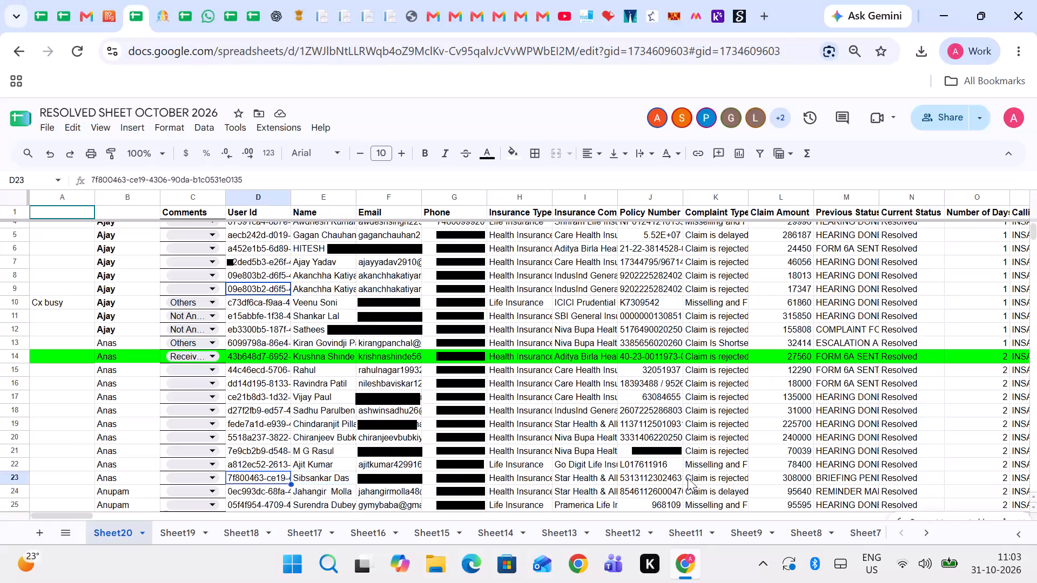
key("Right")
key("Right")
key("Right")
key("ctrl+c")
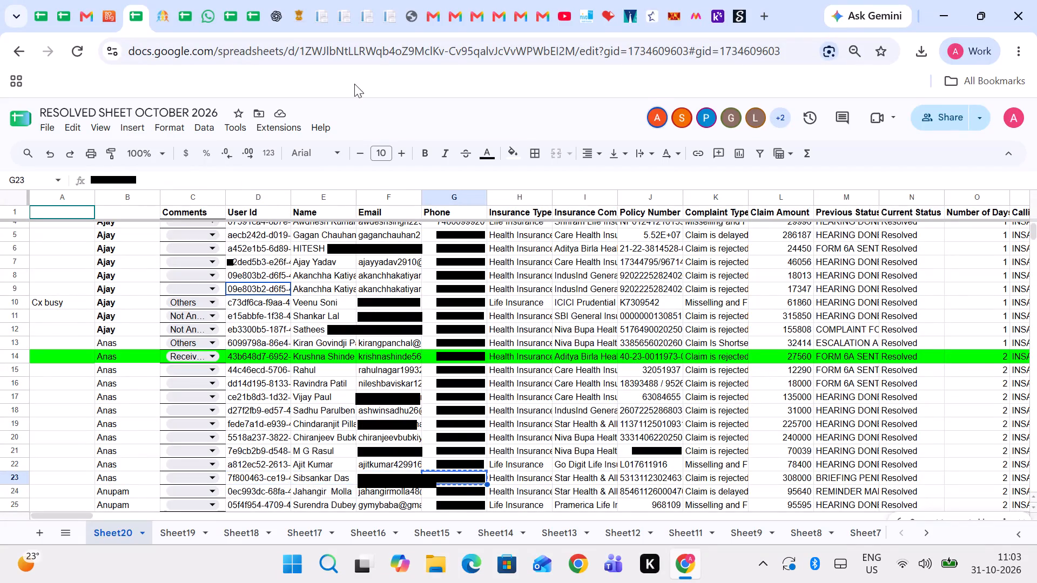
left_click(110, 0)
double_click(474, 200)
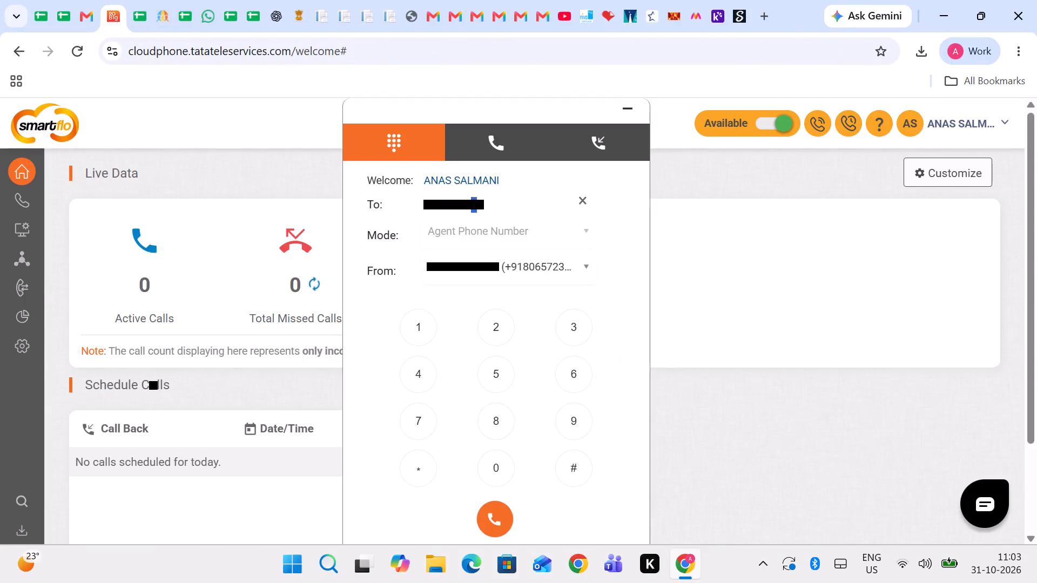
double_click(474, 200)
key("ctrl+v")
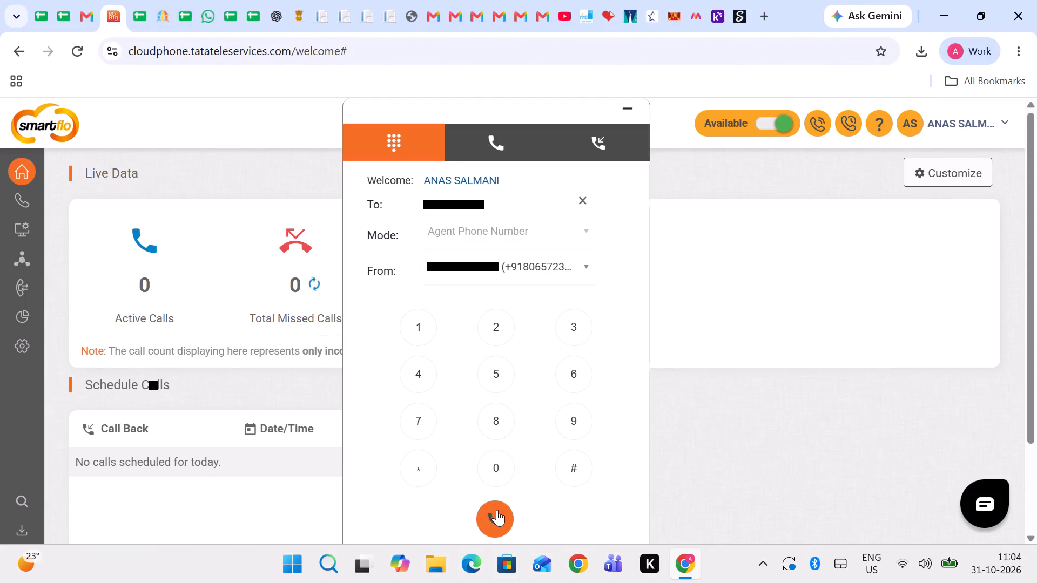
left_click(496, 515)
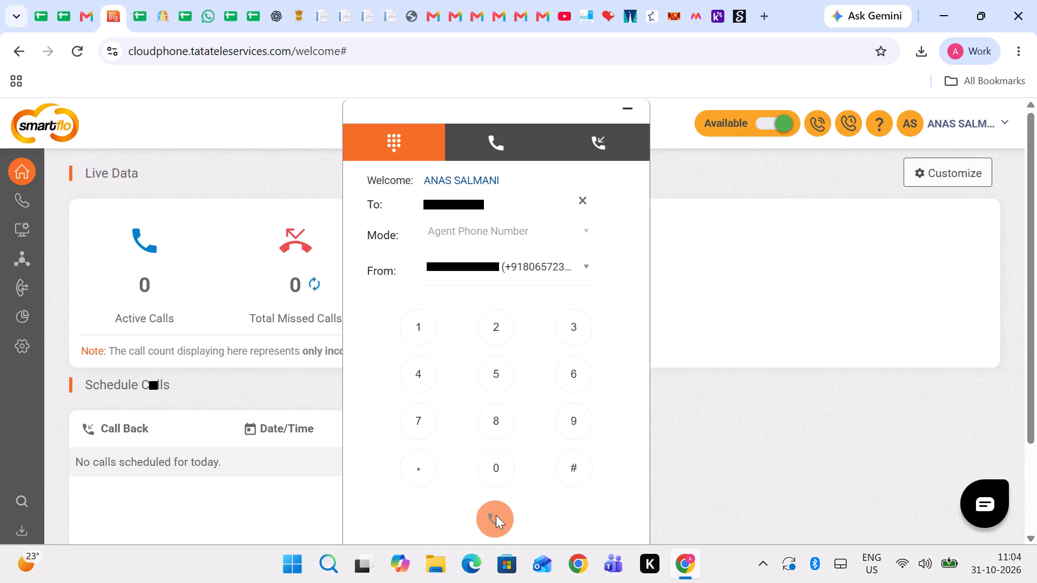
Switch to the Insurance Samadhan admin, leave the invoice details and search the complaint list for the copied phone number.
left_click(158, 0)
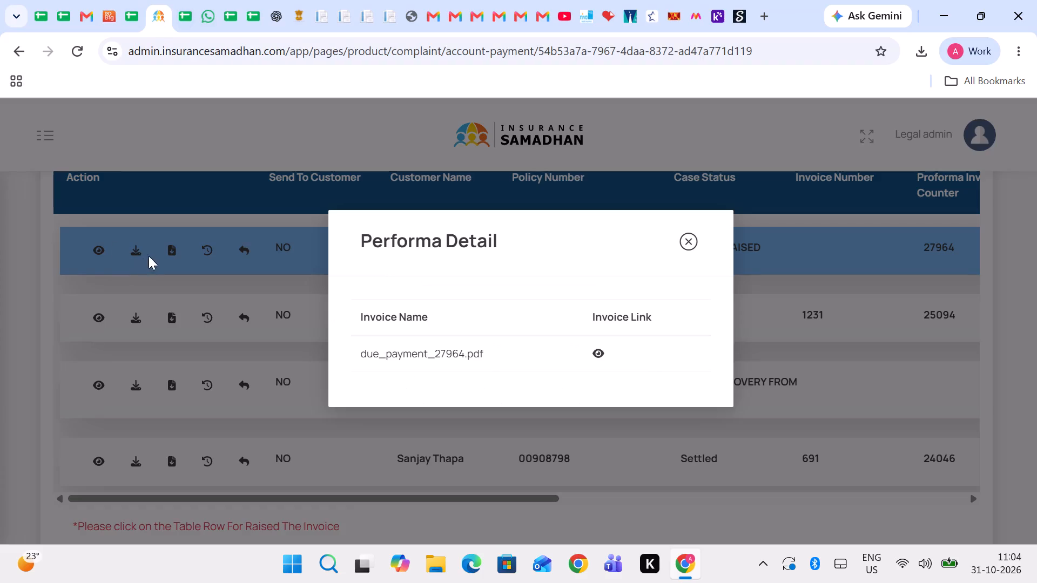
left_click(149, 255)
scroll(125, 267, "up", 5)
left_click(67, 262)
left_click_drag(133, 230, 63, 250)
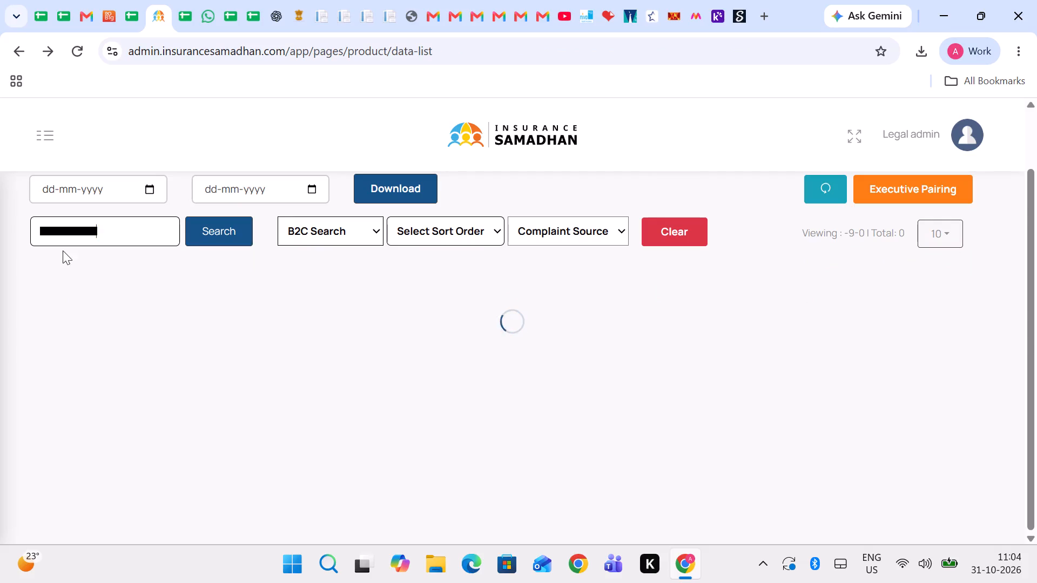
left_click_drag(63, 250, 43, 255)
key("ctrl+v")
key("ctrl+Return")
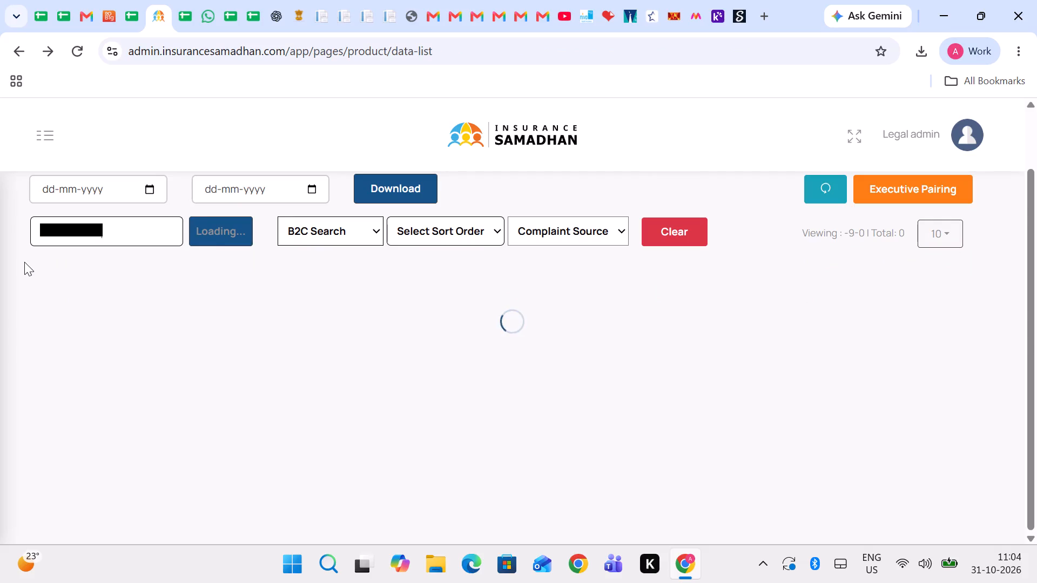
scroll(234, 308, "down", 1)
scroll(552, 360, "left", 3)
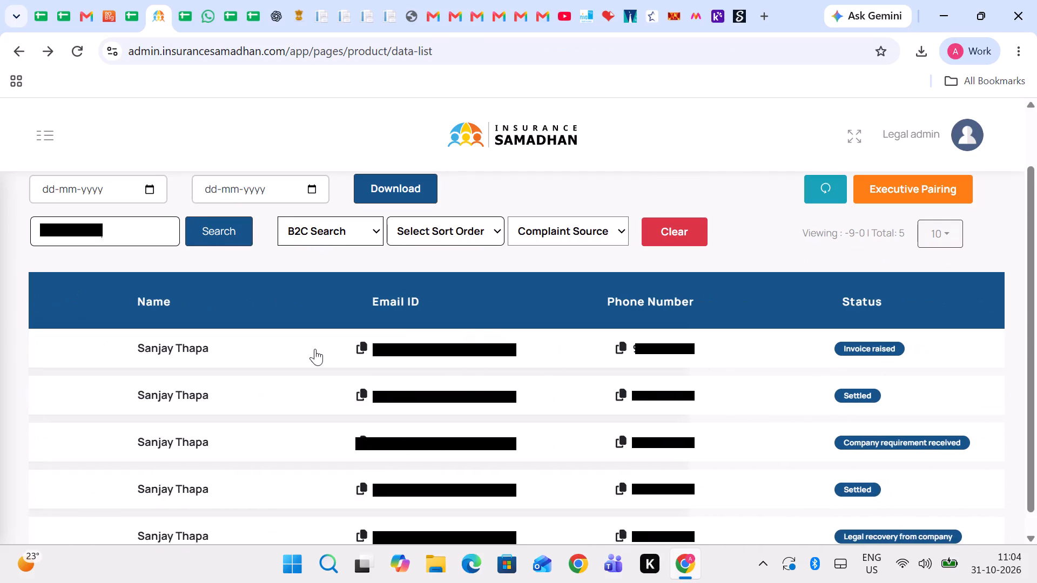
left_click(242, 242)
scroll(341, 364, "down", 1)
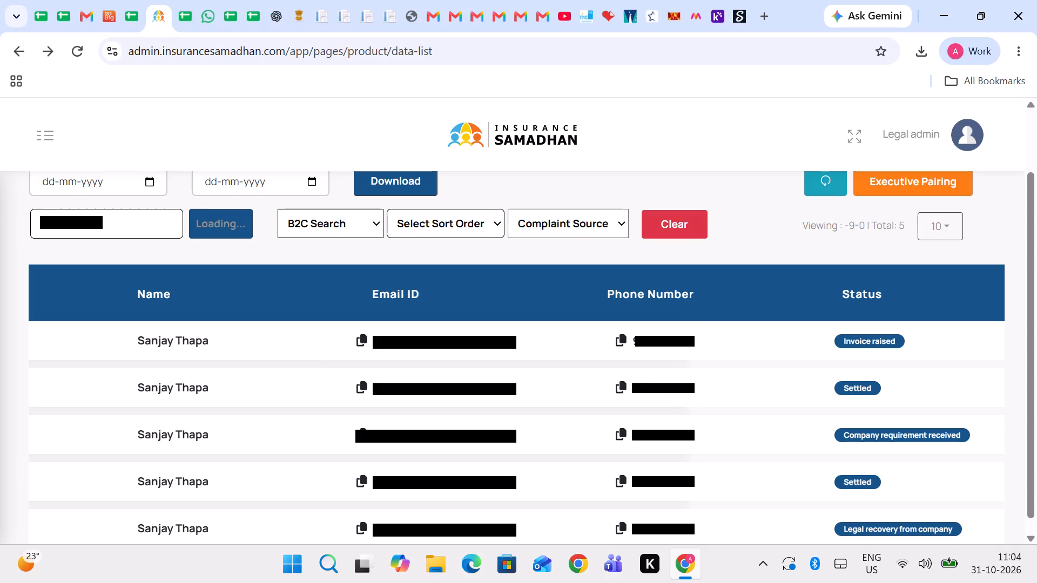
scroll(410, 357, "left", 1)
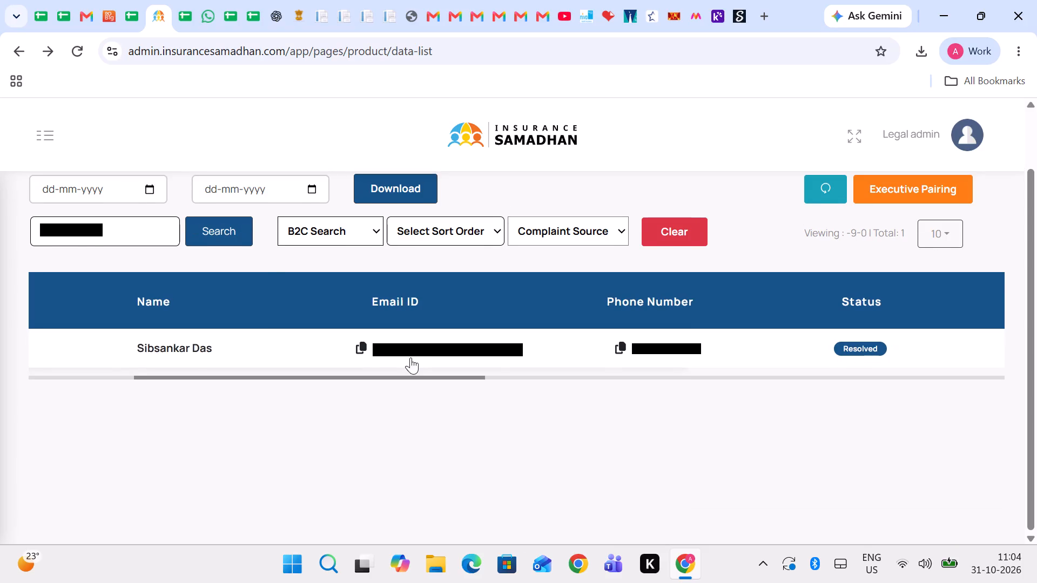
Expand the found customer's complaint and review its status history through to the latest entry.
scroll(410, 357, "left", 1)
left_click(264, 375)
left_click(268, 364)
left_click(317, 410)
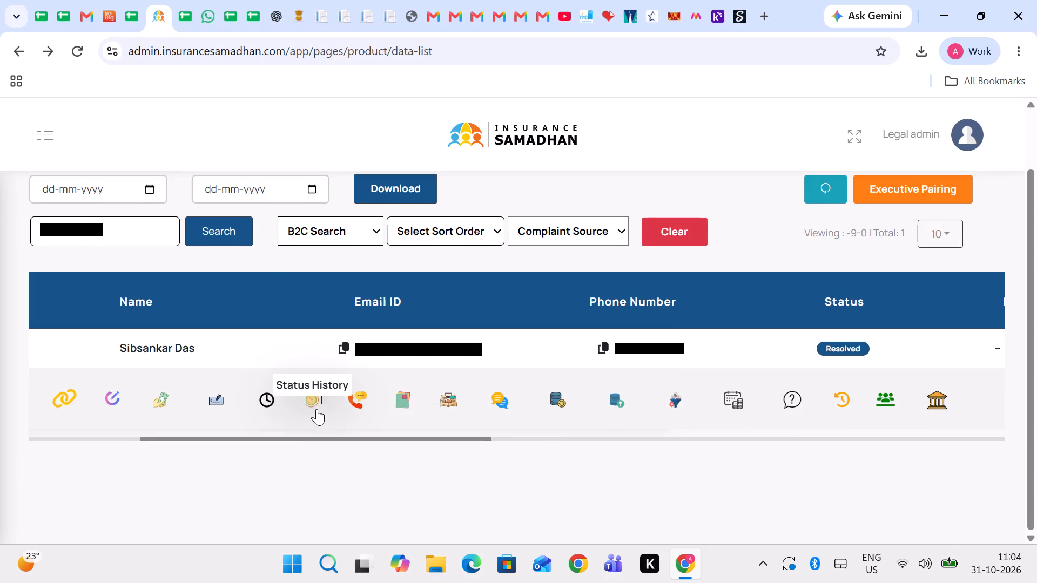
left_click(308, 398)
scroll(308, 398, "down", 8)
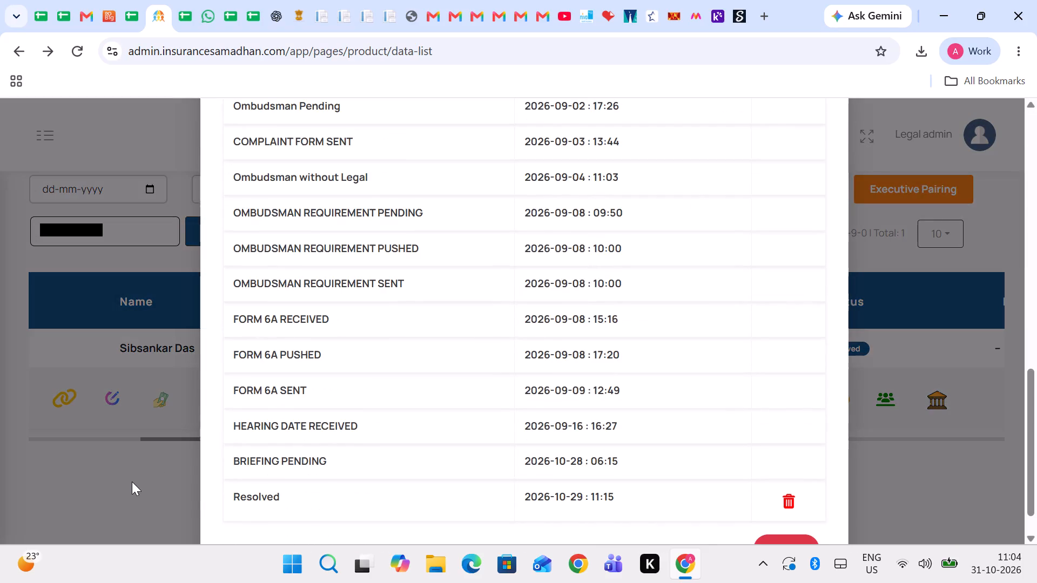
left_click(132, 482)
Add the comment "call not connected" to the complaint's communication log, dated 31-10-2026, and save it.
left_click(506, 397)
left_click_drag(378, 419, 400, 414)
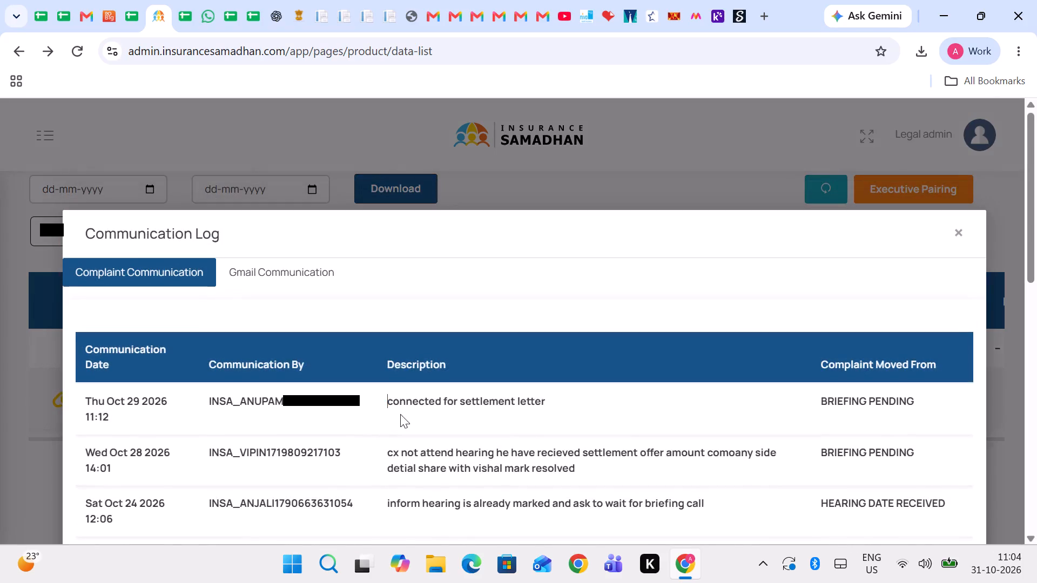
left_click_drag(400, 414, 498, 405)
scroll(499, 405, "down", 6)
left_click(576, 478)
left_click(577, 496)
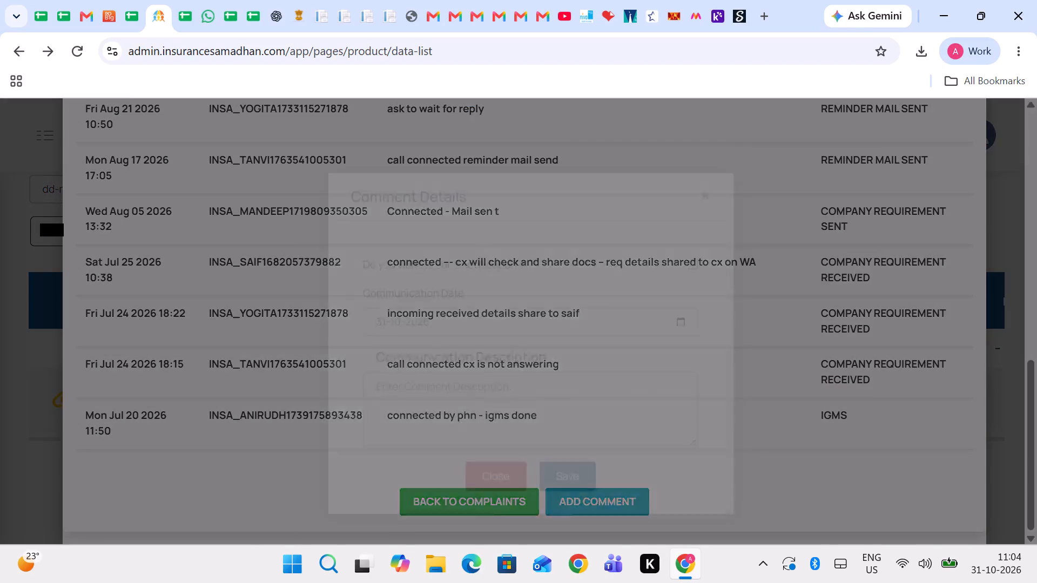
left_click(446, 442)
type("call notc")
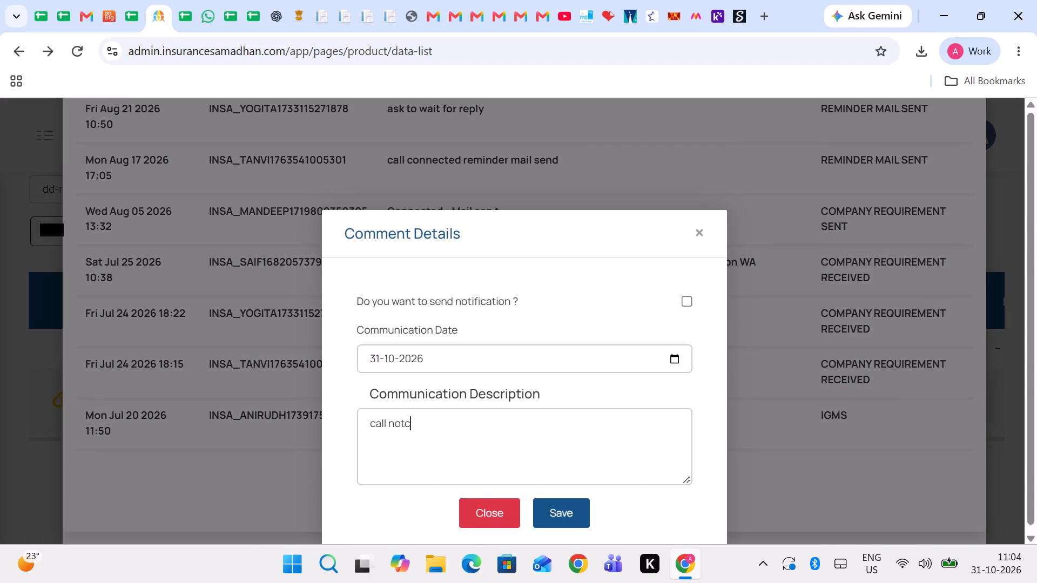
key("BackSpace")
key("space")
type("connected")
key("space")
left_click(551, 491)
left_click(557, 501)
left_click(0, 381)
Back in the October resolved sheet, set the Comments value of row 23 to Others.
left_click(135, 0)
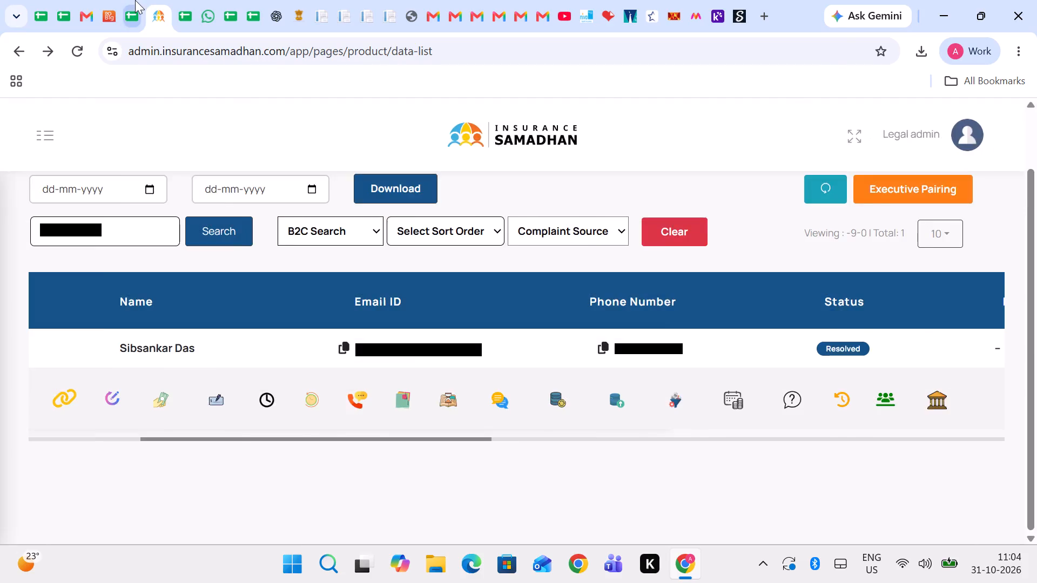
key("Left")
key("Left")
key("Left")
key("Left")
key("Return")
key("Up")
key("Up")
key("Up")
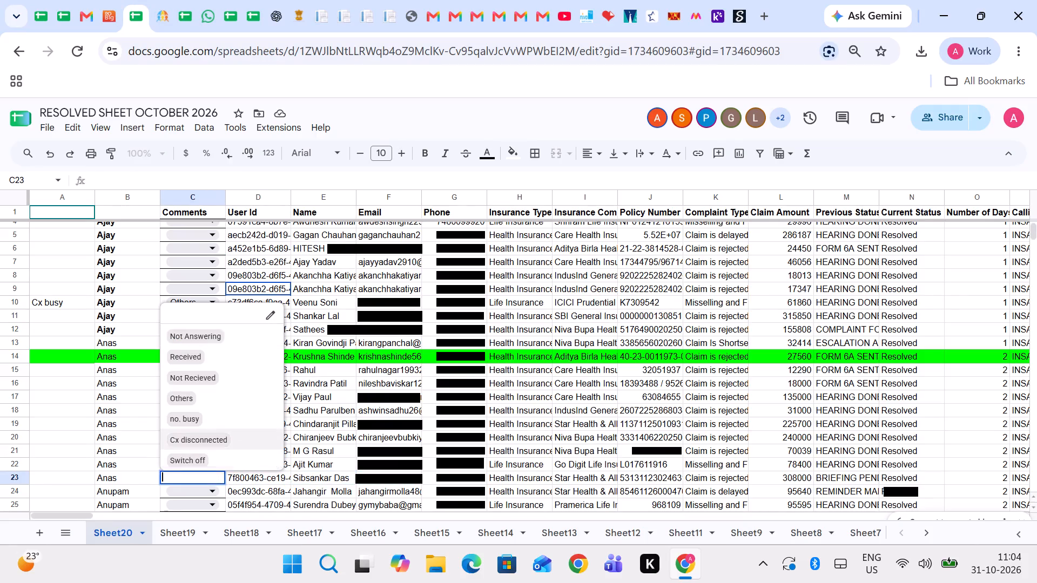
key("Up")
key("Up")
key("Up")
key("Down")
key("Down")
key("Up")
key("Return")
Copy the customer's phone number from row 22 of Sheet20 and call it with the Smartflo dialer.
key("Up")
key("Up")
key("Right")
key("Right")
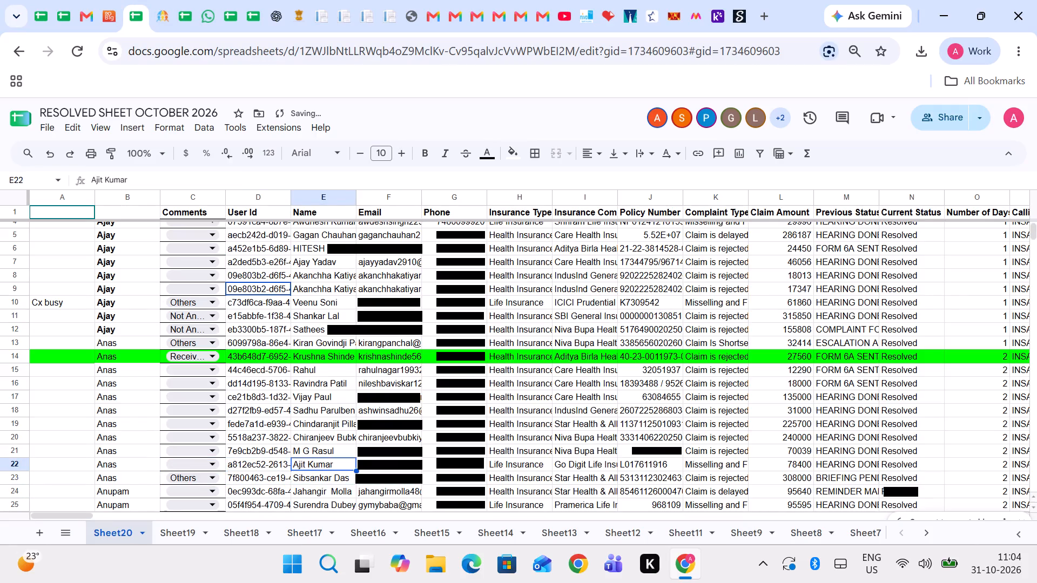
key("Left")
key("Right")
key("Right")
key("Right")
key("Left")
key("Left")
key("Left")
key("Left")
key("Left")
key("Left")
key("Left")
key("Left")
key("Left")
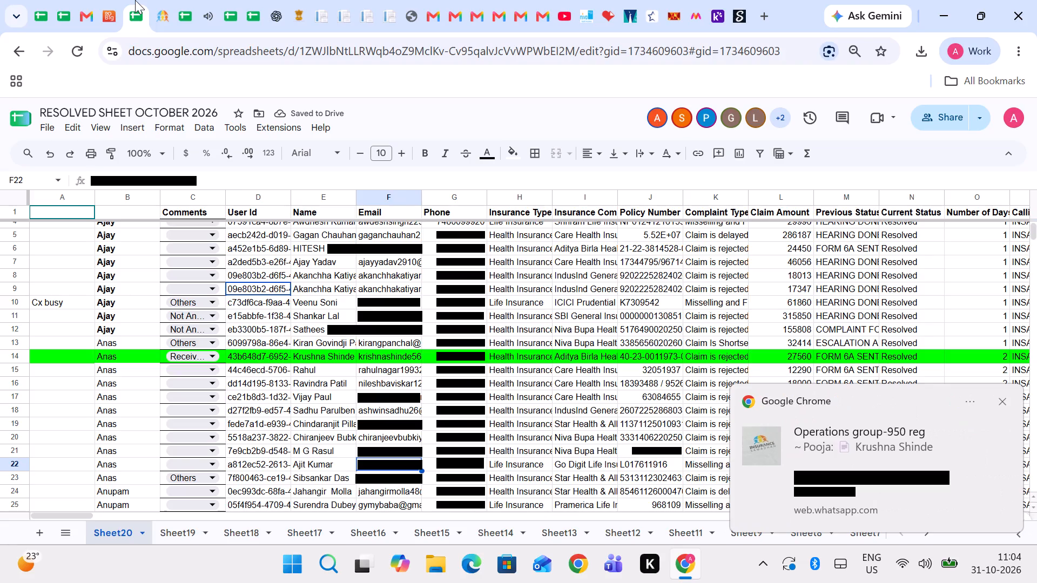
key("Right")
key("Right")
key("Right")
key("Right")
key("Right")
key("Right")
key("ctrl+c")
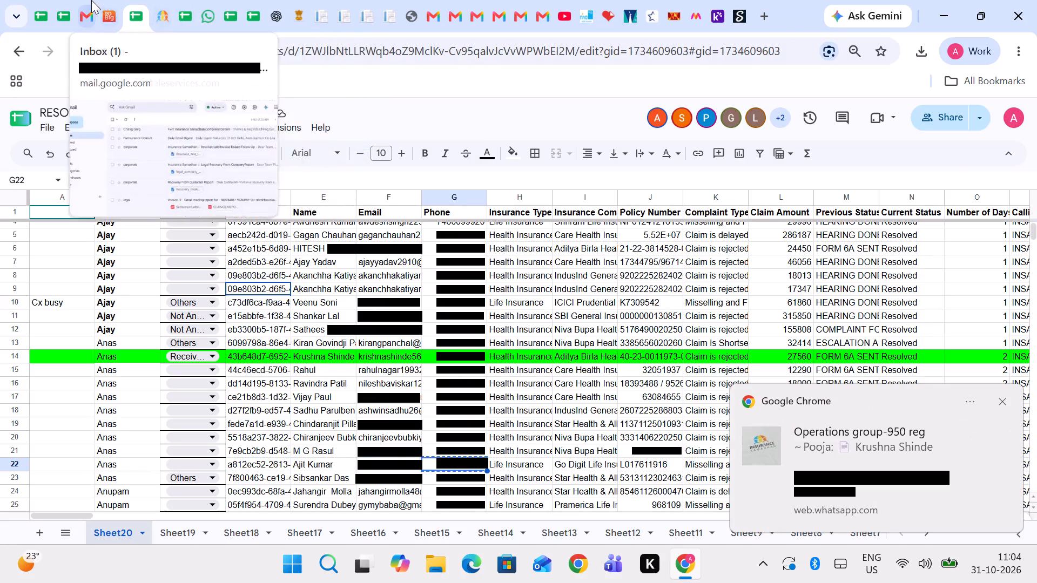
left_click(111, 0)
double_click(449, 198)
key("ctrl+v")
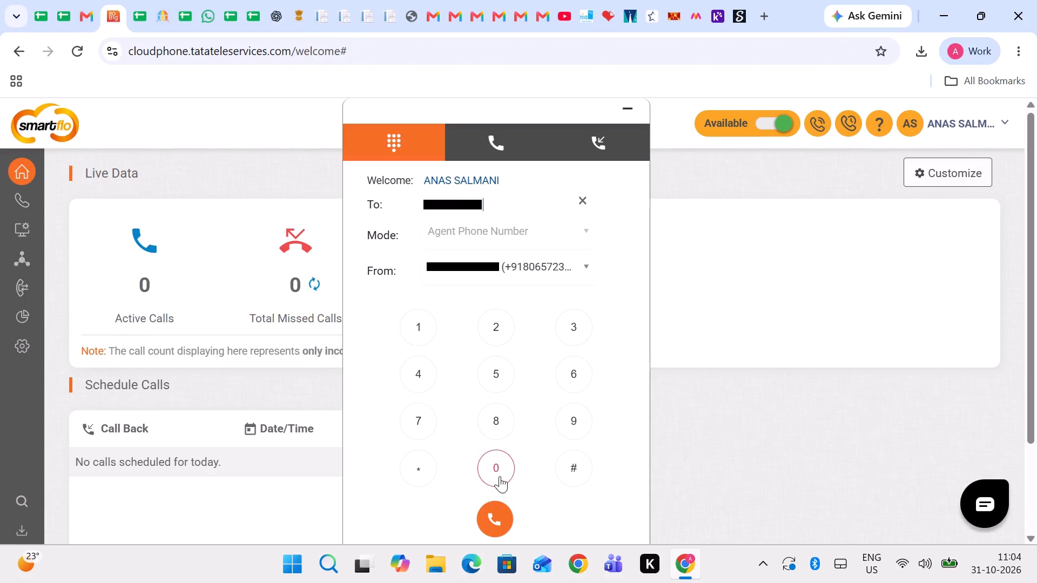
left_click(495, 517)
Return to the complaint list in the Insurance Samadhan admin.
left_click(154, 2)
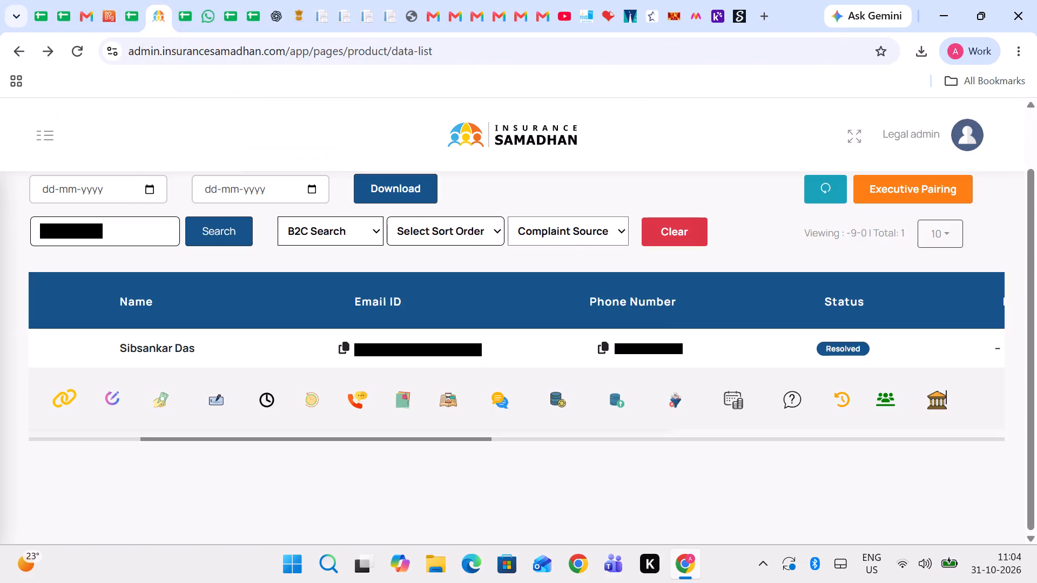
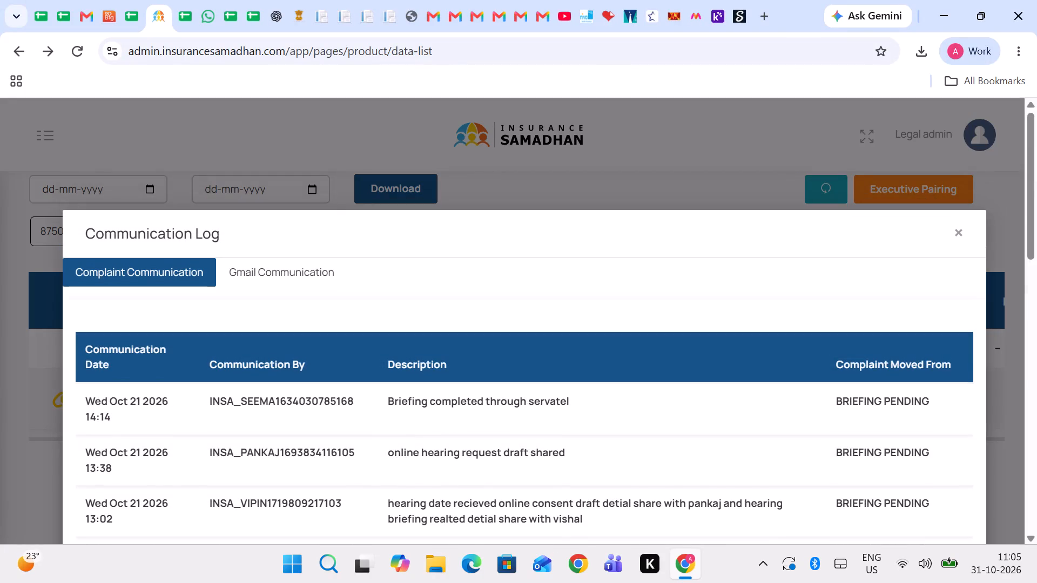
Review the Go Digit Life Insurance complaint's communication log and close it.
scroll(387, 395, "down", 2)
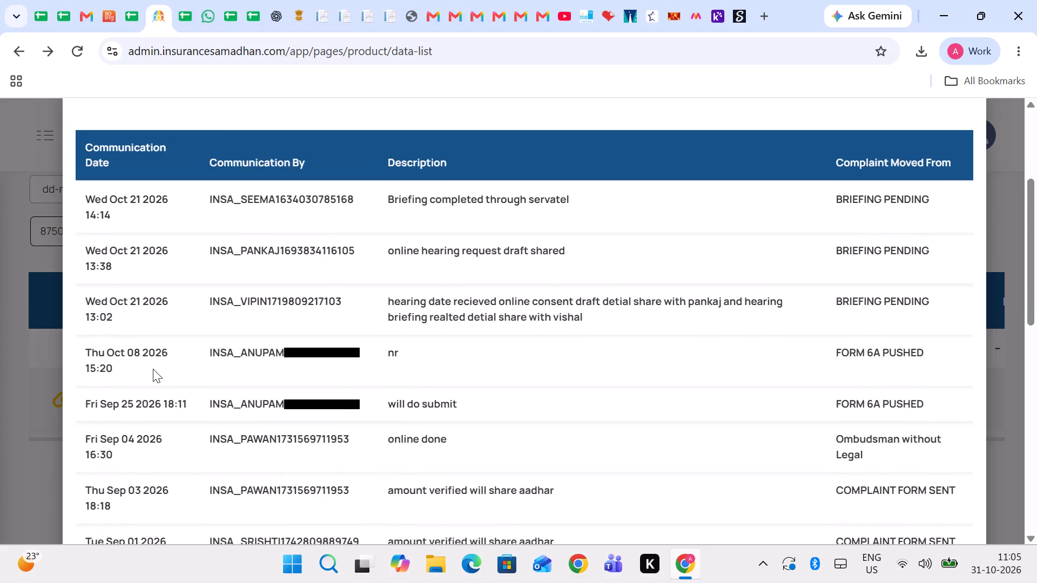
left_click(33, 328)
Open the Go Digit Life Insurance complaint's details and examine its Resolution section and assignment fields.
scroll(315, 358, "left", 3)
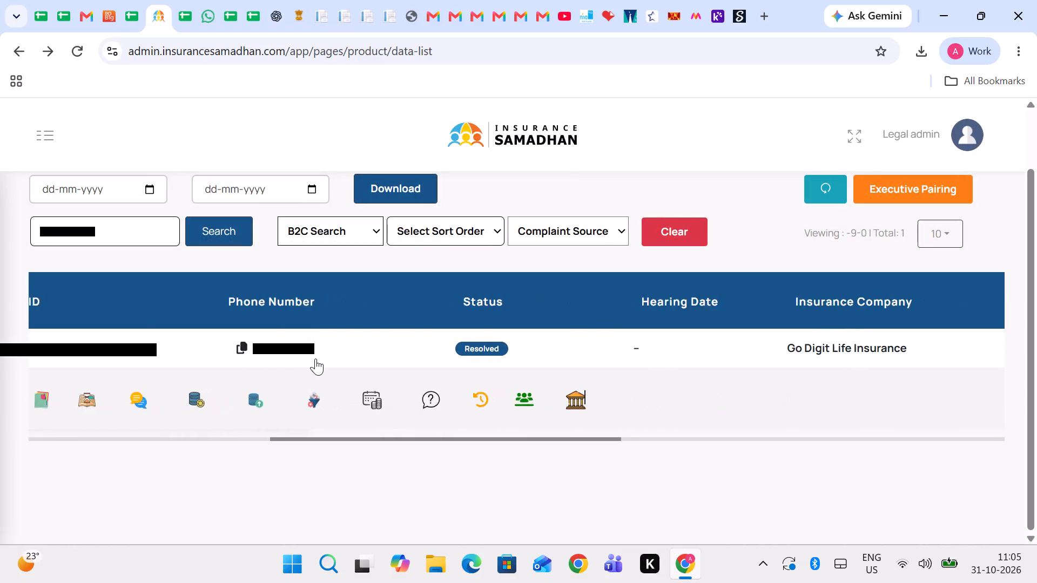
scroll(315, 358, "right", 5)
left_click(121, 346)
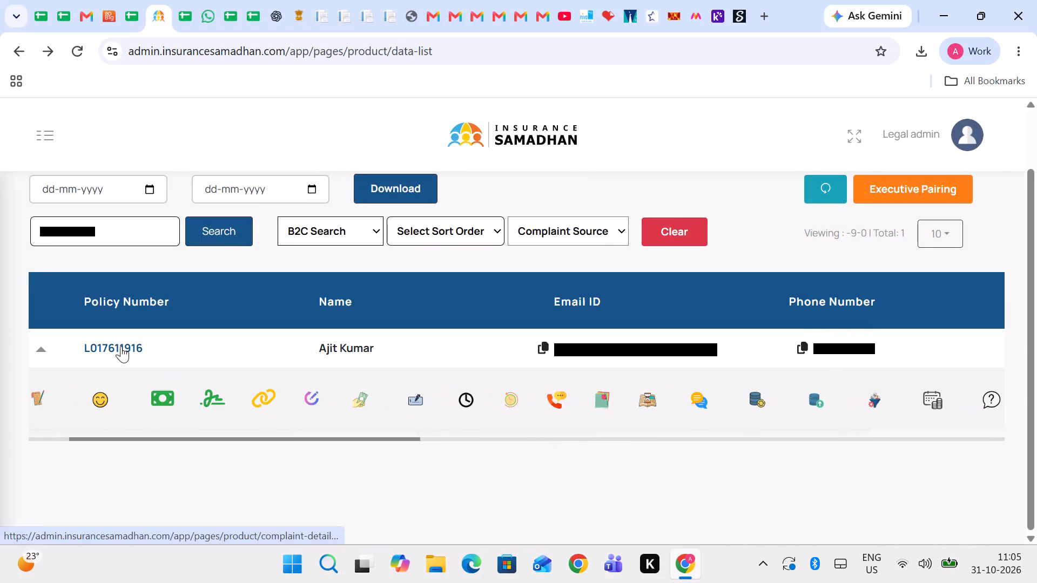
scroll(447, 353, "down", 4)
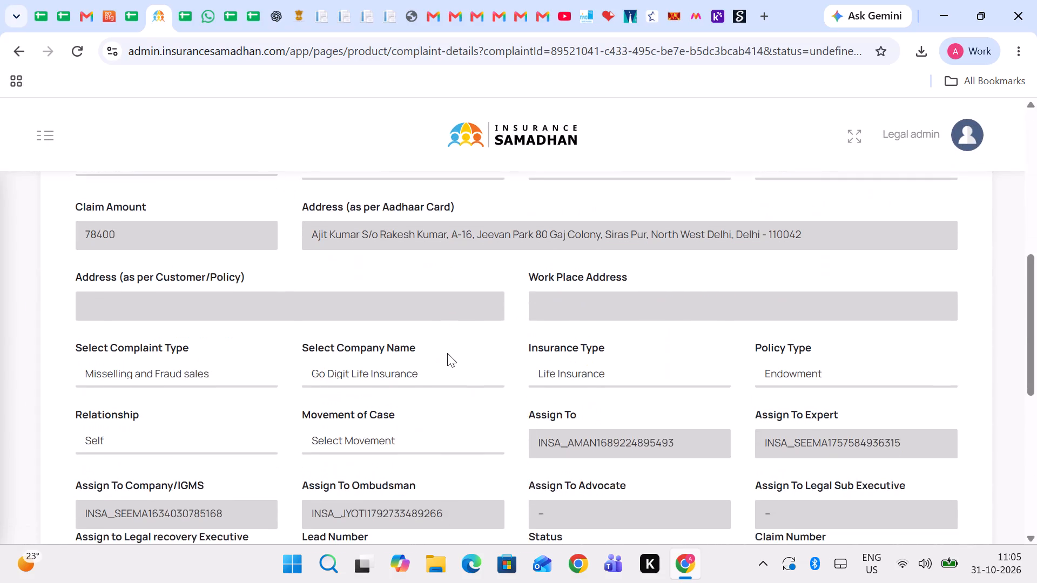
scroll(447, 353, "up", 6)
left_click(427, 248)
scroll(421, 394, "down", 2)
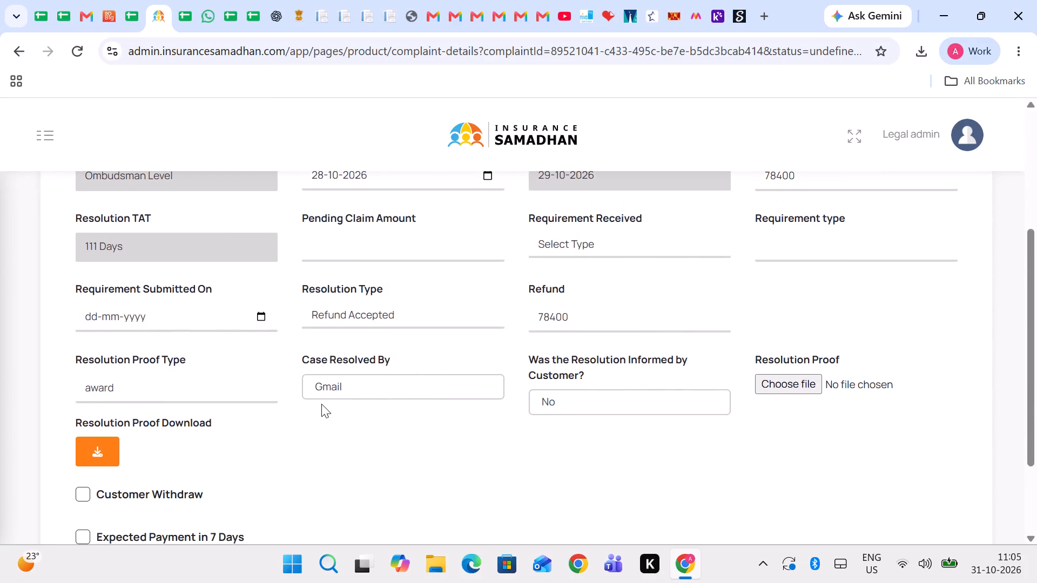
scroll(321, 404, "up", 2)
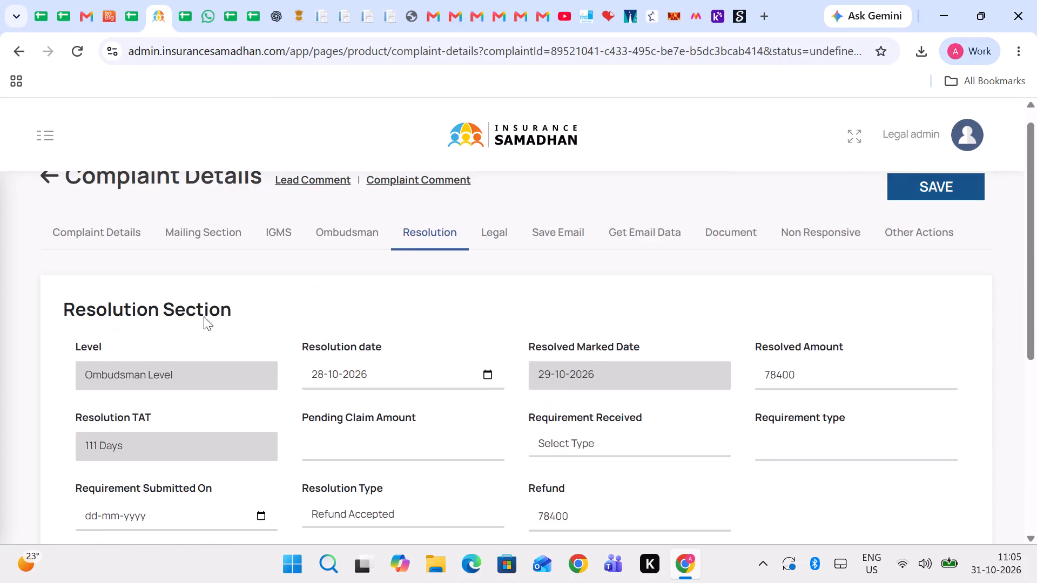
left_click(108, 264)
scroll(264, 451, "down", 4)
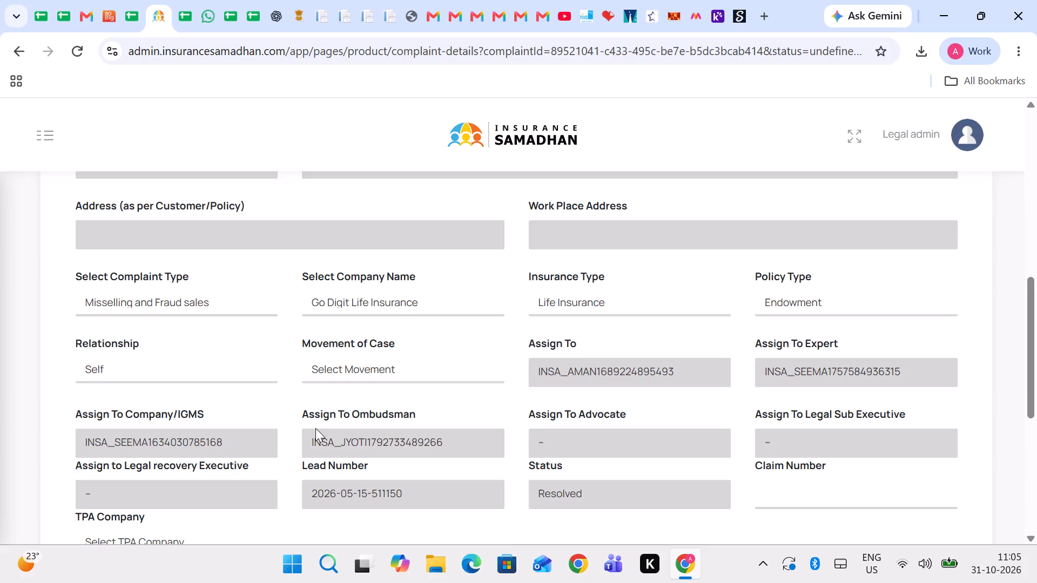
scroll(514, 350, "up", 5)
Add the comment "not received" to the complaint's communication log, dated 31-10-2026, save it and close the log.
left_click(418, 205)
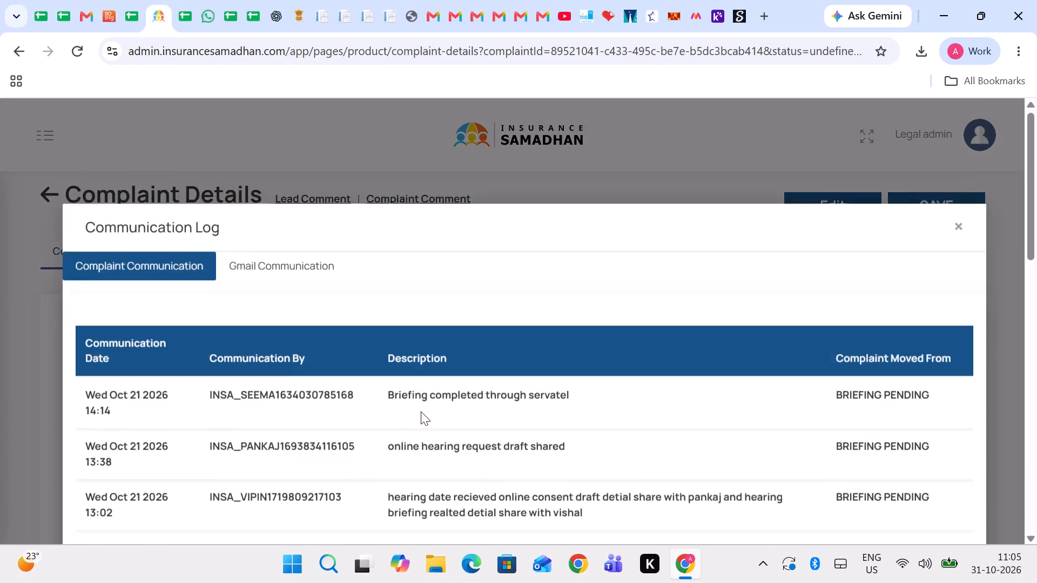
scroll(390, 429, "down", 6)
left_click(600, 480)
left_click(582, 510)
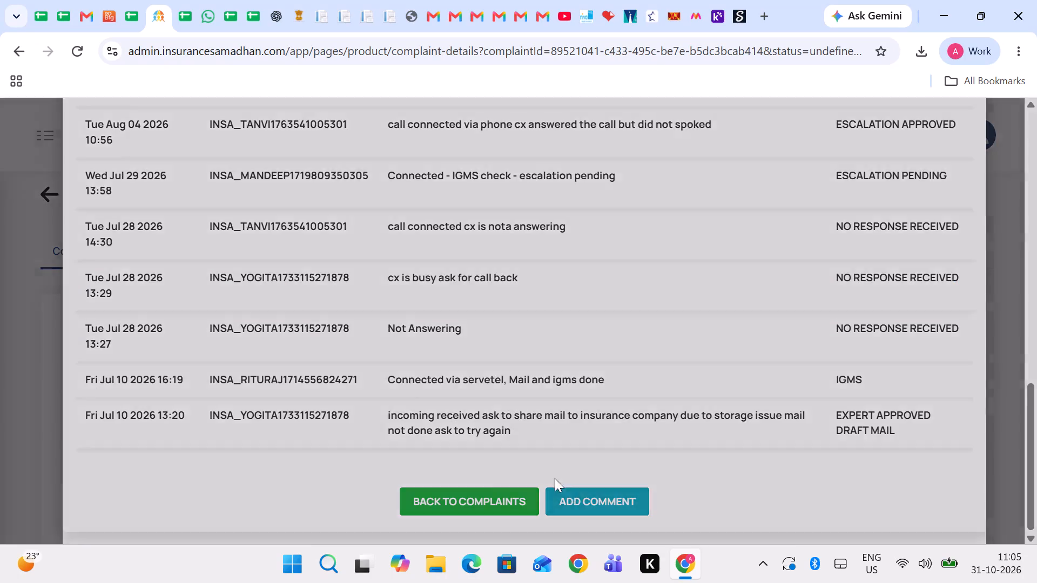
left_click(461, 468)
type("nt")
type("no")
left_click(430, 437)
type("not received")
key("space")
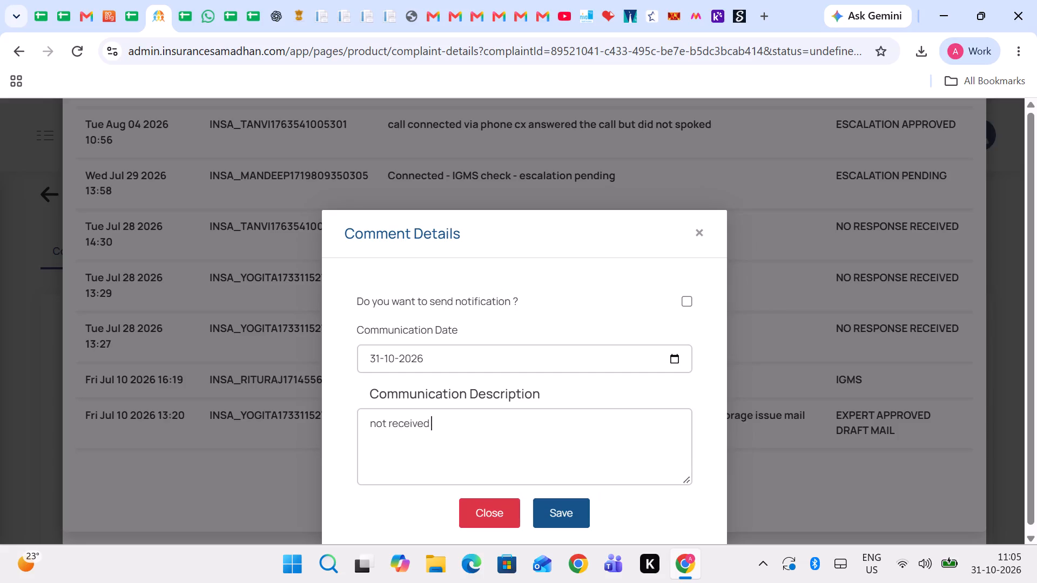
left_click(559, 507)
left_click(0, 310)
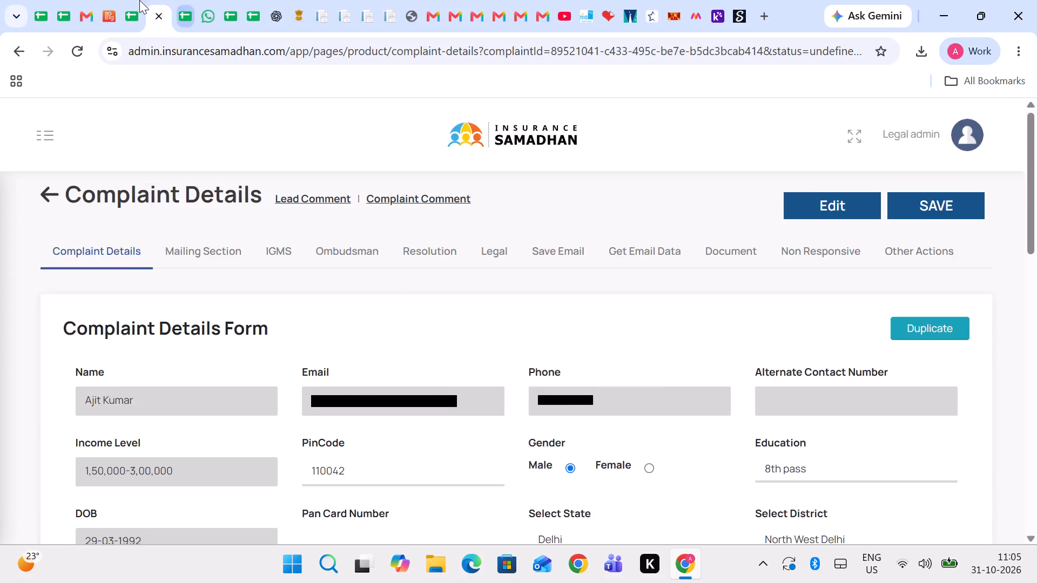
Back in the October resolved sheet, set the Comments value of row 22 to Not Recieved.
left_click(138, 0)
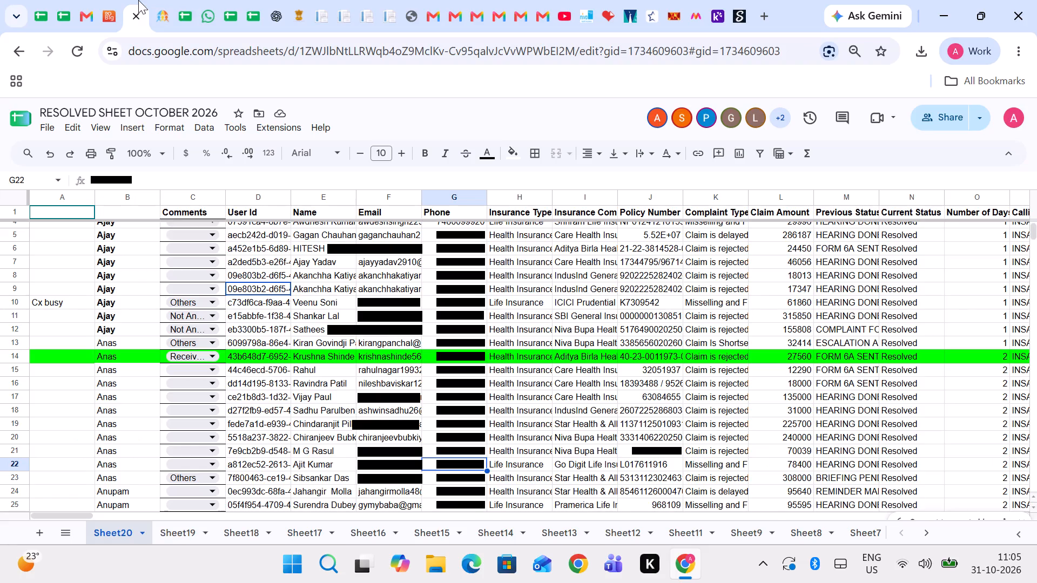
key("Left")
key("Left")
key("Left")
key("Left")
key("Return")
key("Up")
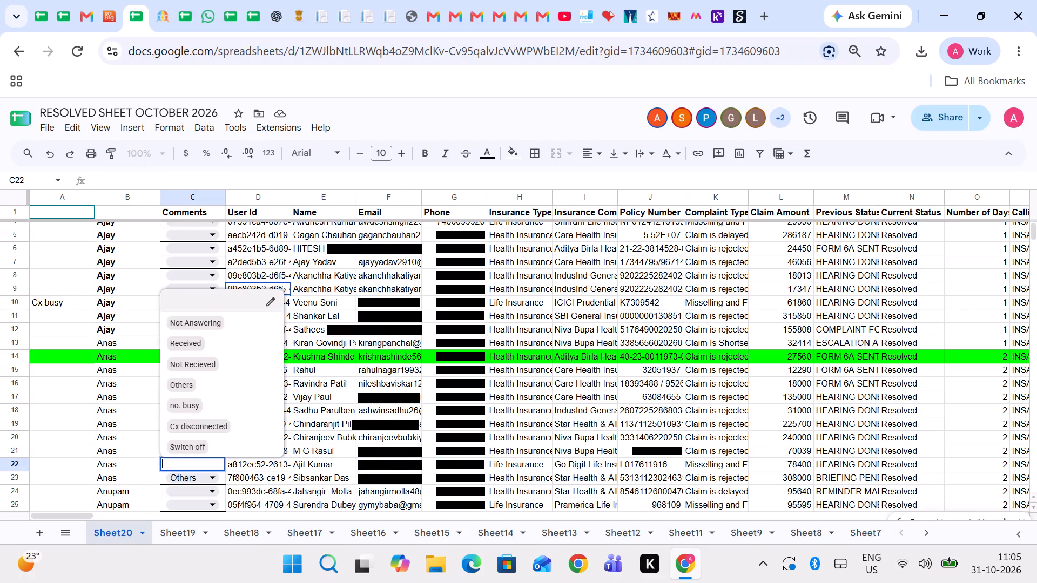
key("Up")
key("Up")
key("Up")
key("Up")
key("Up")
key("Return")
key("Up")
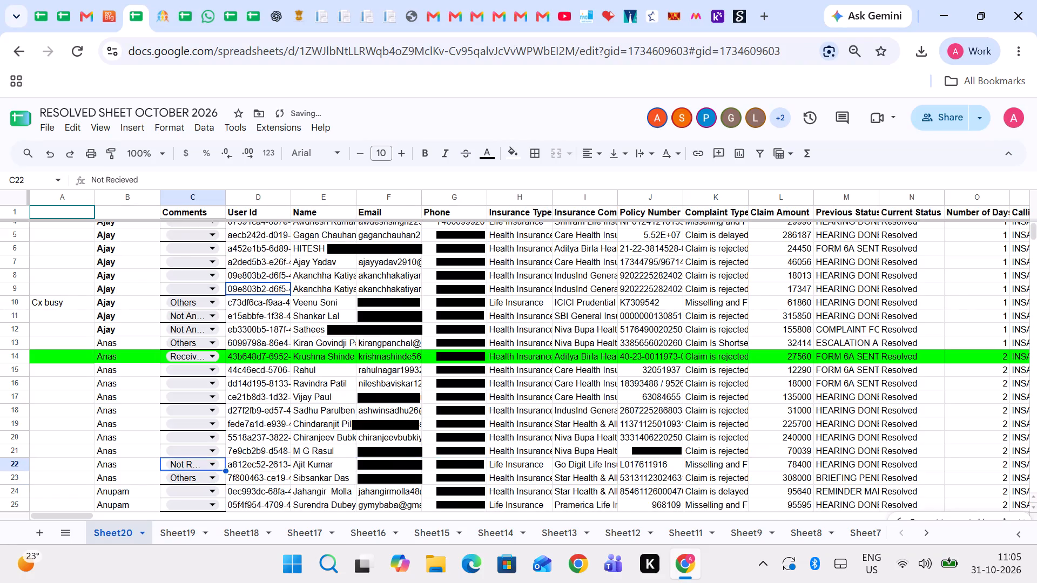
Copy the customer's phone number from row 21 of Sheet20 and call it with the Smartflo dialer.
key("Up")
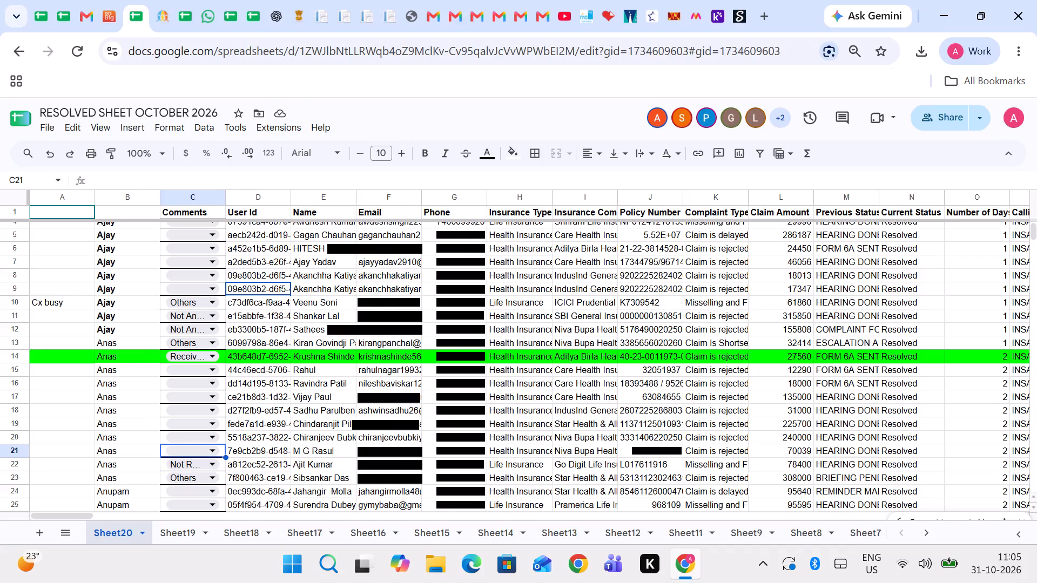
key("Right")
key("Left")
key("Right")
key("Right")
key("Right")
key("Right")
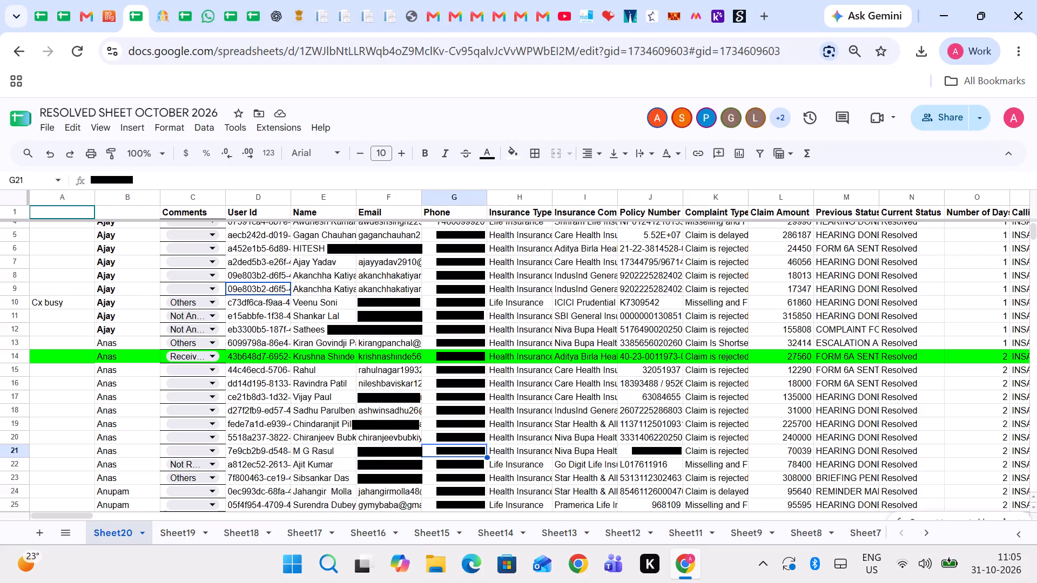
key("ctrl+c")
left_click(164, 0)
left_click(108, 0)
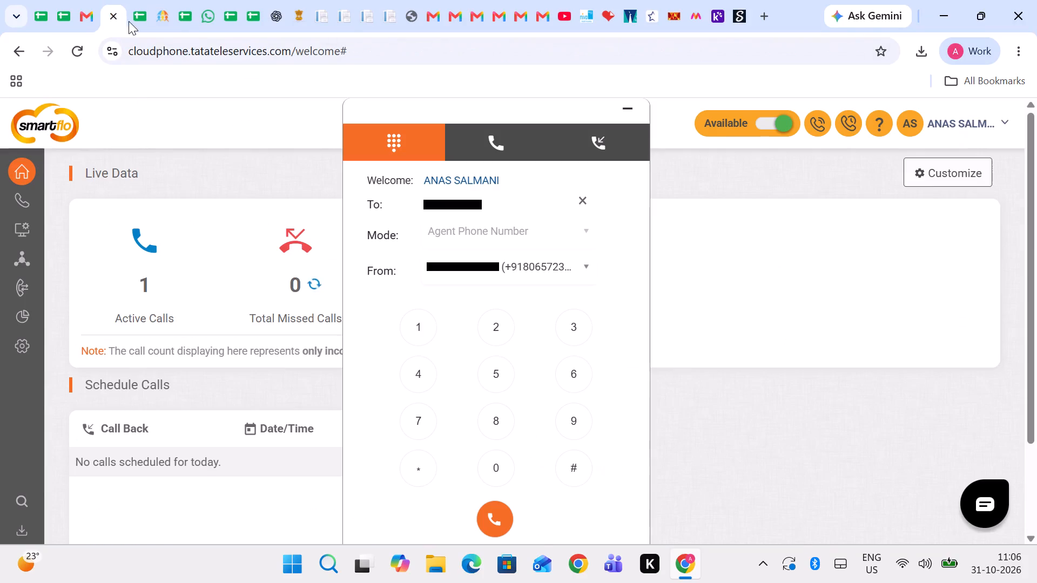
double_click(447, 208)
key("ctrl+v")
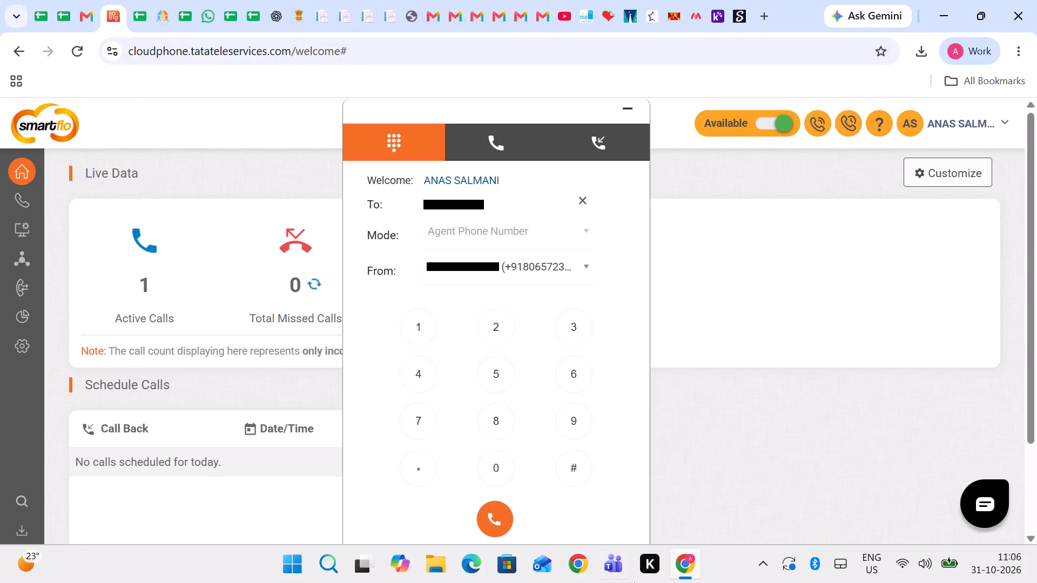
left_click(497, 519)
Return to the Insurance Samadhan complaint list and search it for the copied row 21 phone number.
left_click(163, 0)
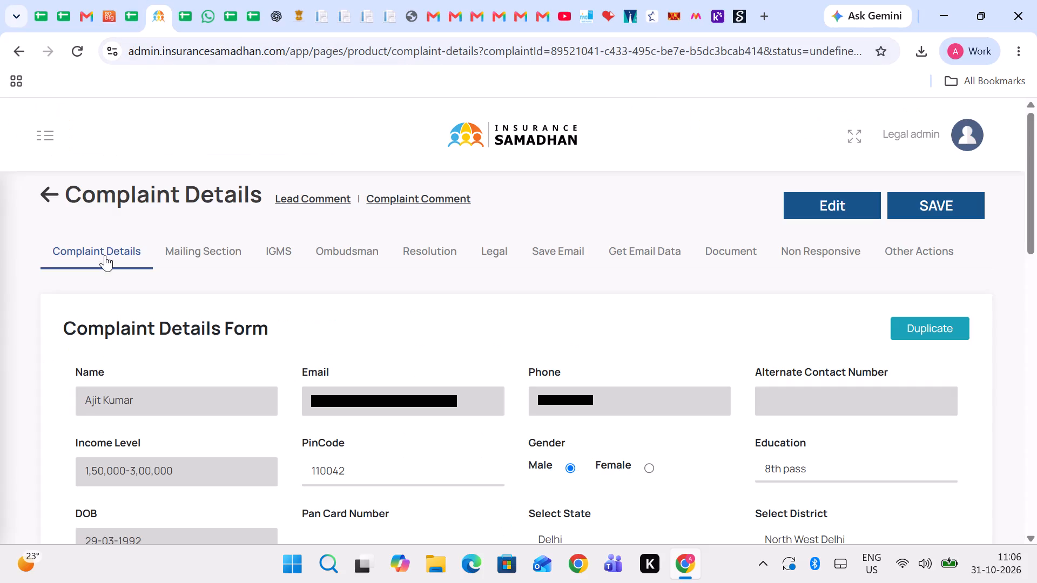
left_click(56, 201)
left_click_drag(122, 301, 19, 313)
key("ctrl+v")
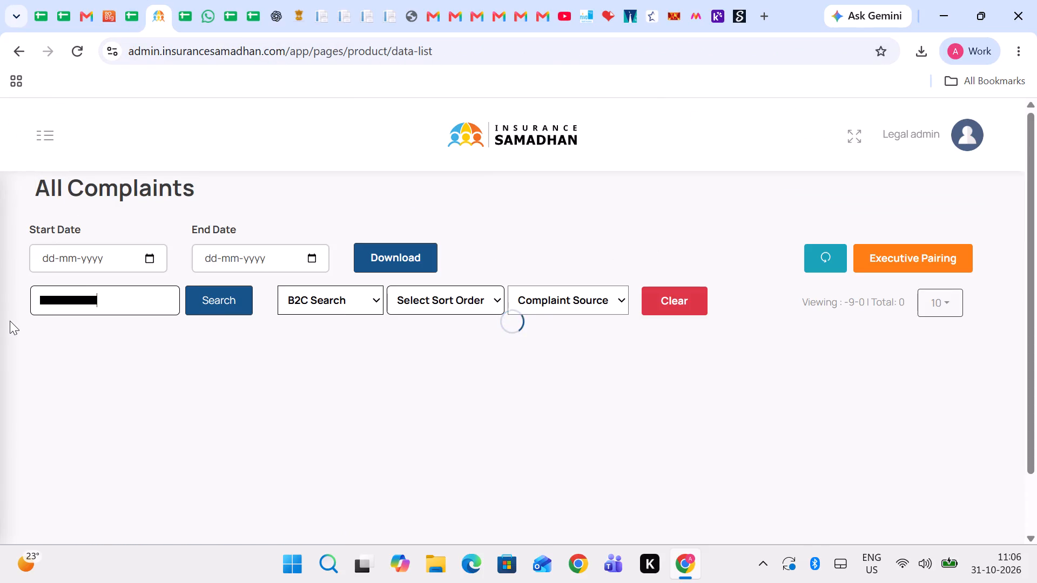
key("Return")
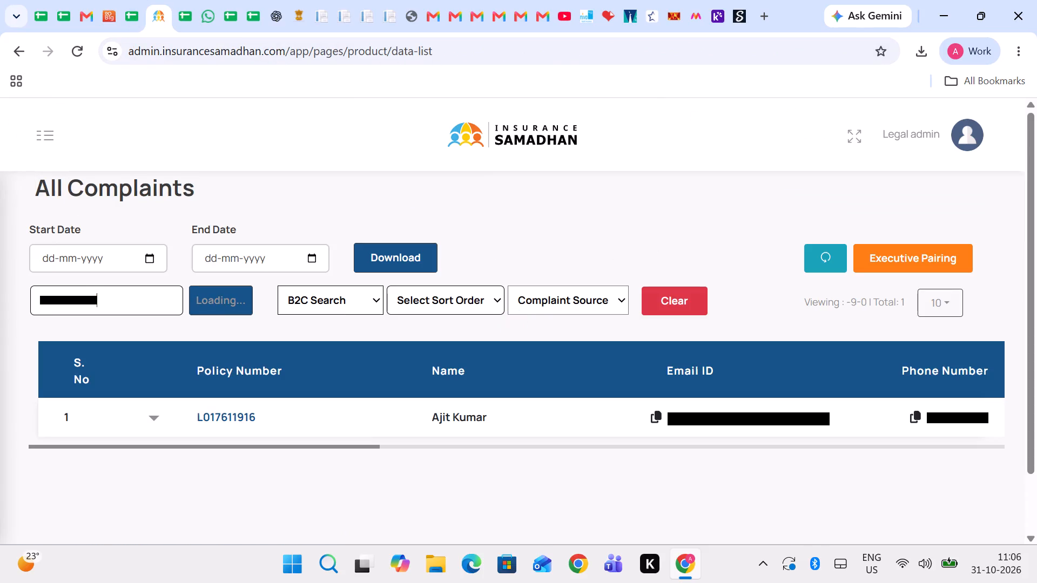
Expand the found complaint's actions and read through its communication log.
scroll(197, 340, "down", 1)
scroll(409, 351, "left", 1)
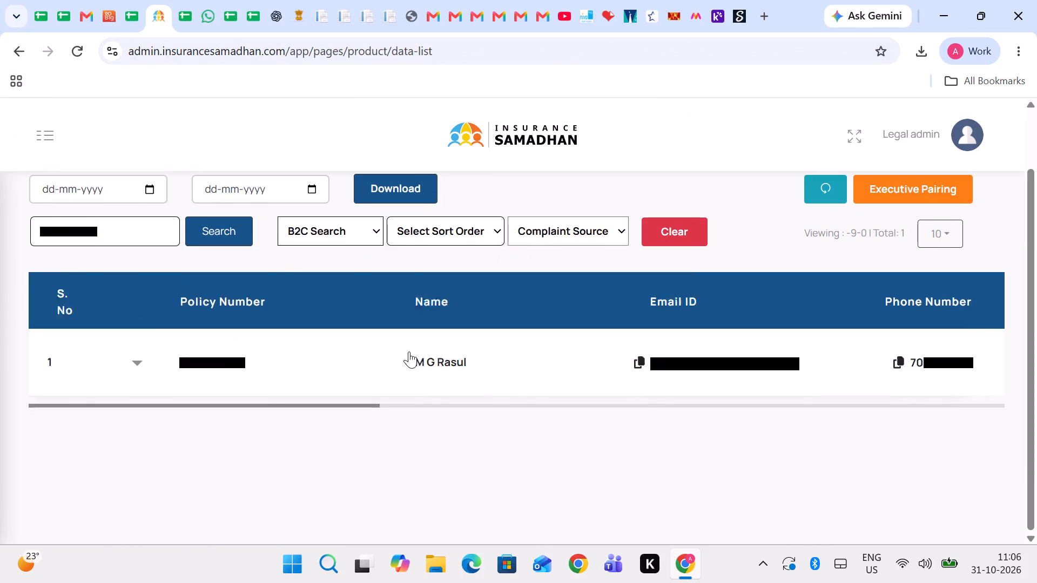
scroll(409, 351, "left", 1)
left_click(299, 360)
left_click(368, 433)
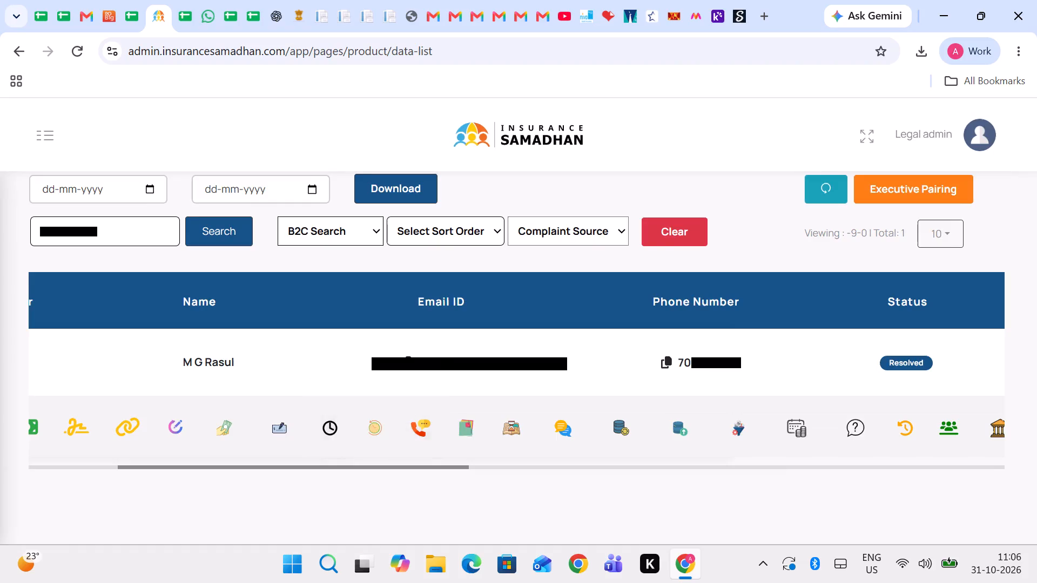
scroll(368, 433, "down", 4)
left_click(63, 475)
left_click(570, 430)
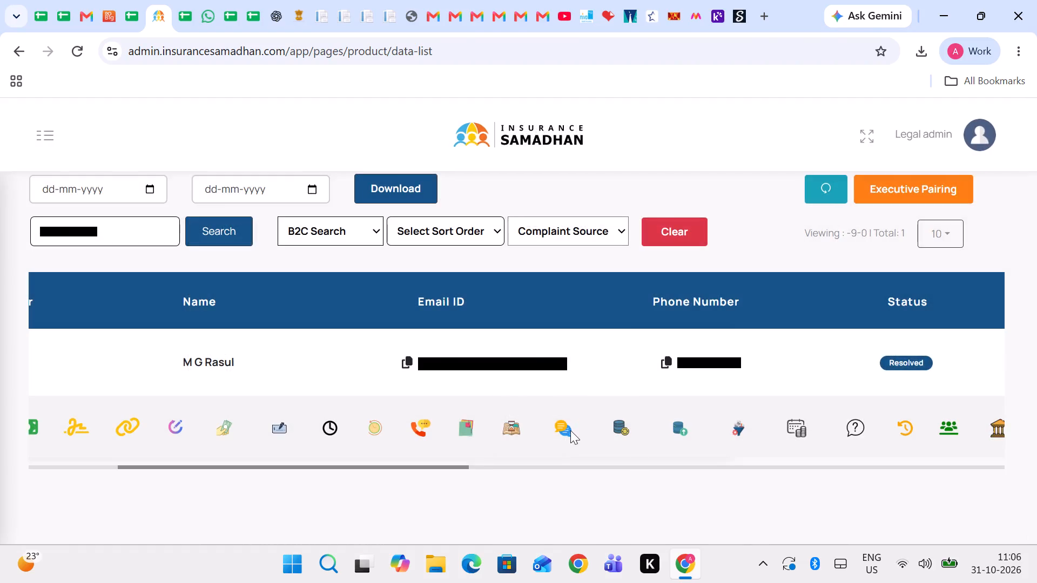
left_click_drag(386, 409, 463, 405)
scroll(466, 407, "down", 6)
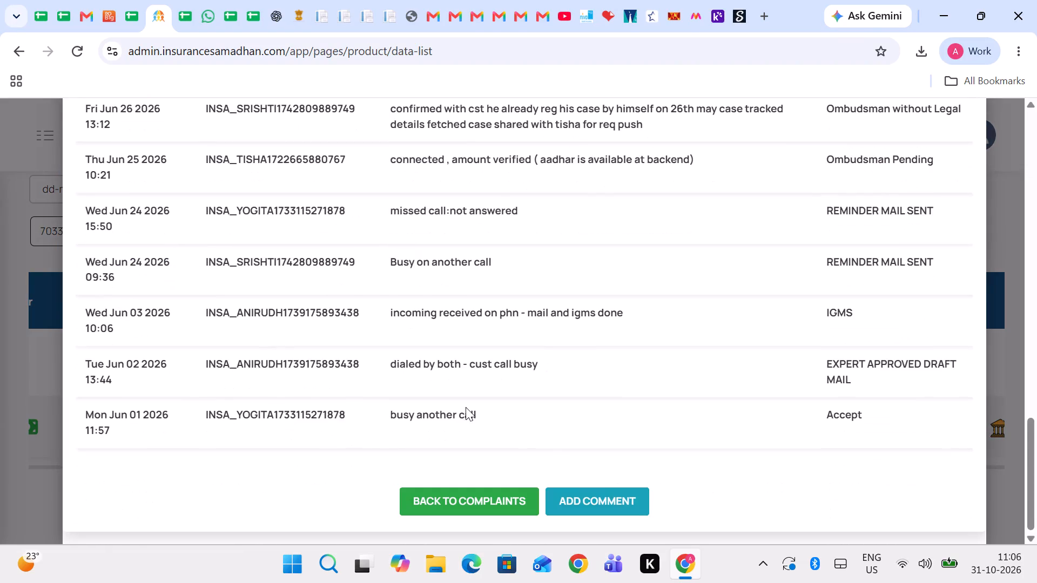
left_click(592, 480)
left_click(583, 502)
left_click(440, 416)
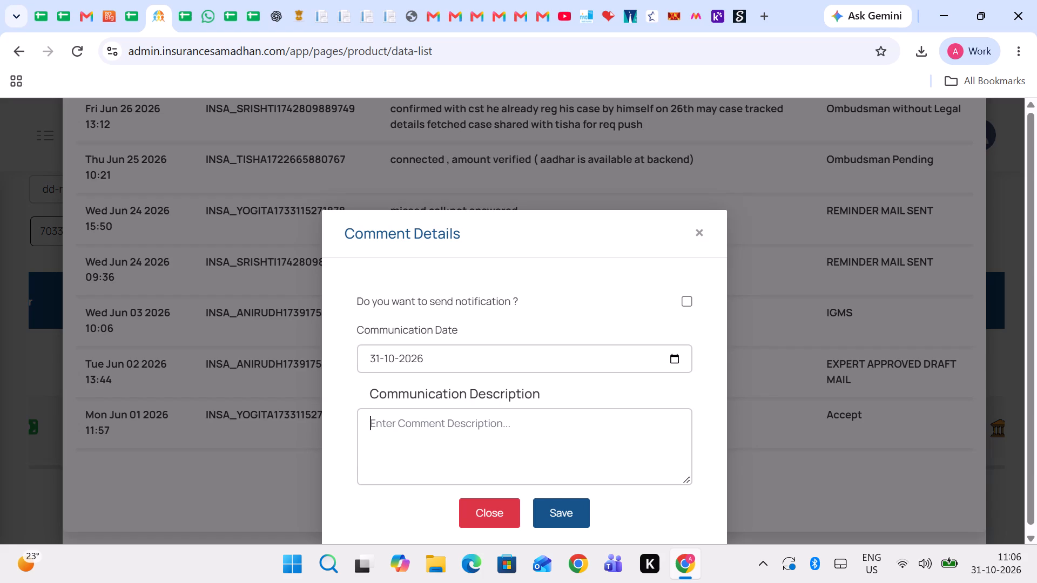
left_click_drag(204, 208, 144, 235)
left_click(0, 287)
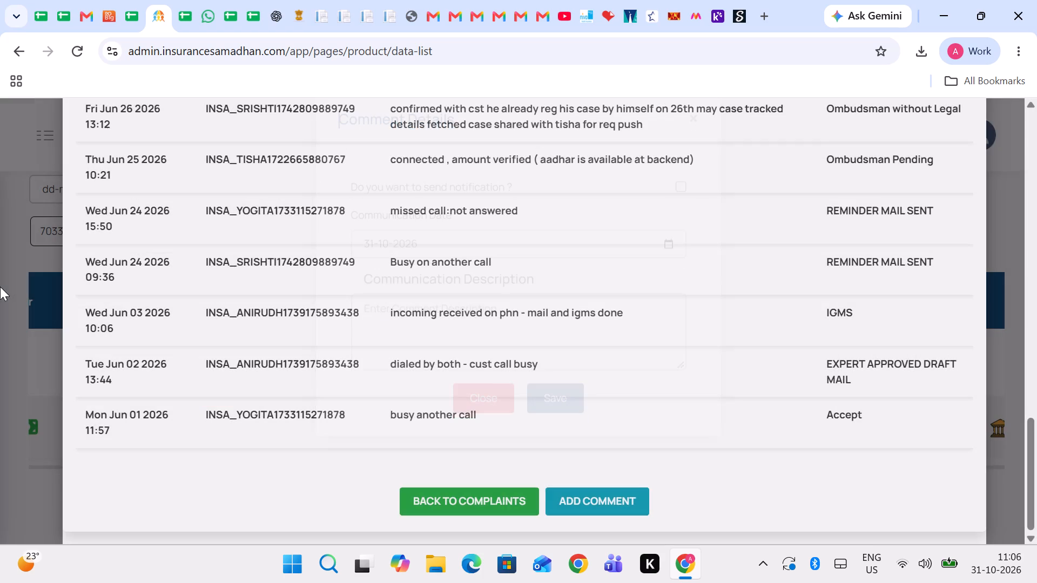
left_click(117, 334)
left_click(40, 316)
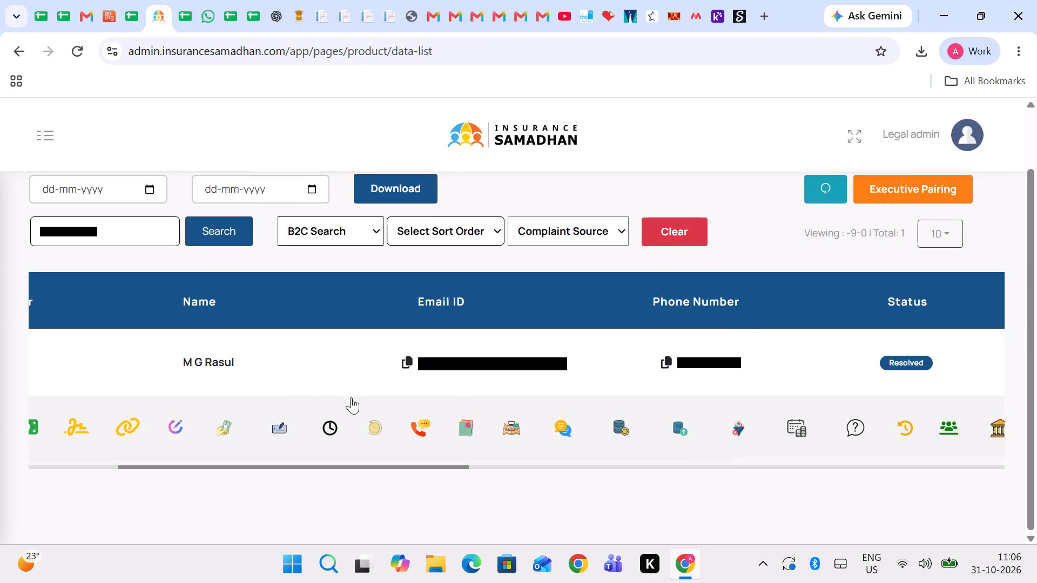
Open the row 21 customer's complaint details from its policy number and examine the Resolution section.
scroll(443, 384, "left", 1)
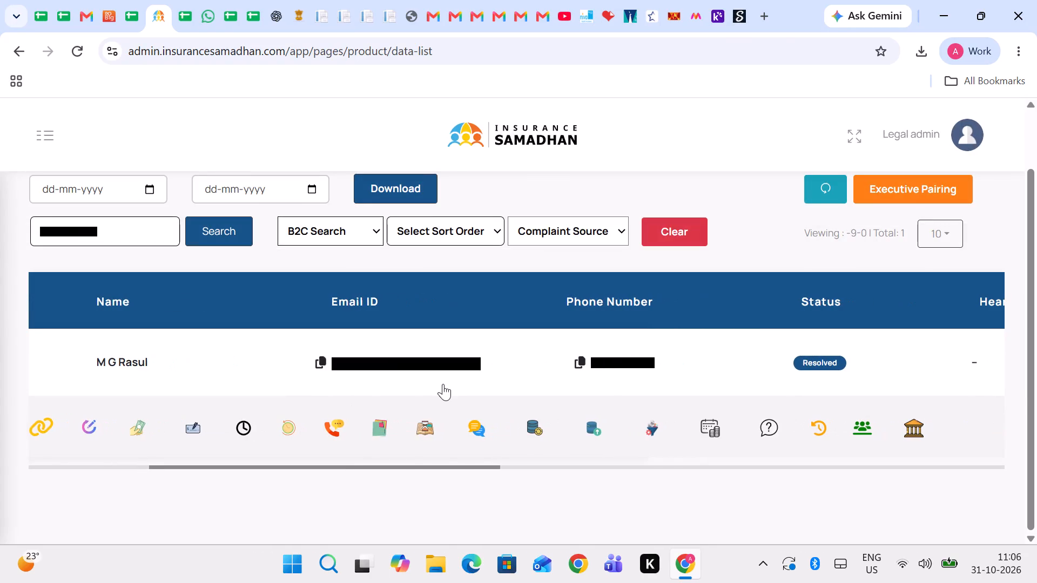
scroll(443, 384, "left", 1)
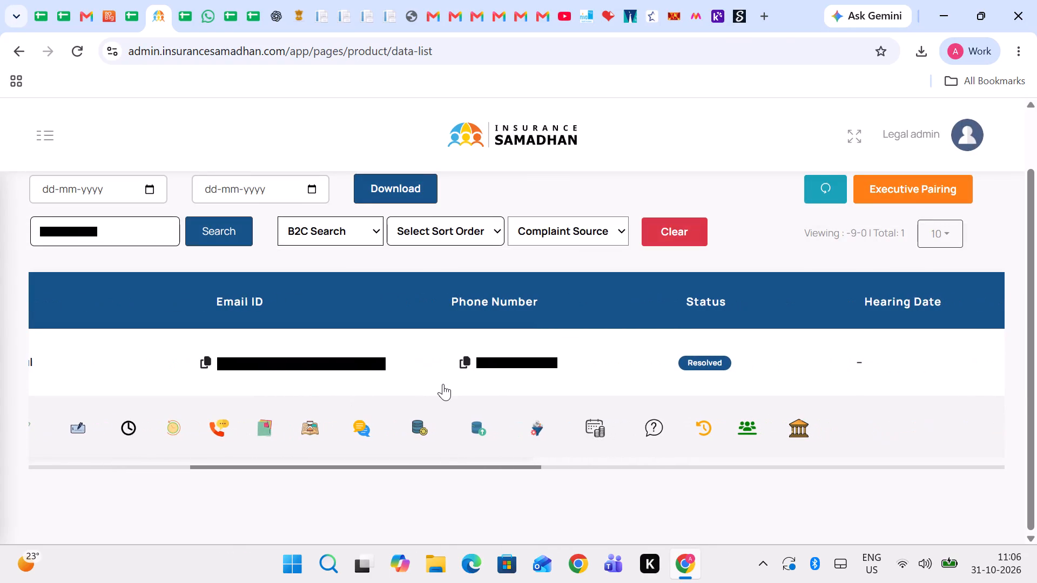
scroll(443, 384, "right", 1)
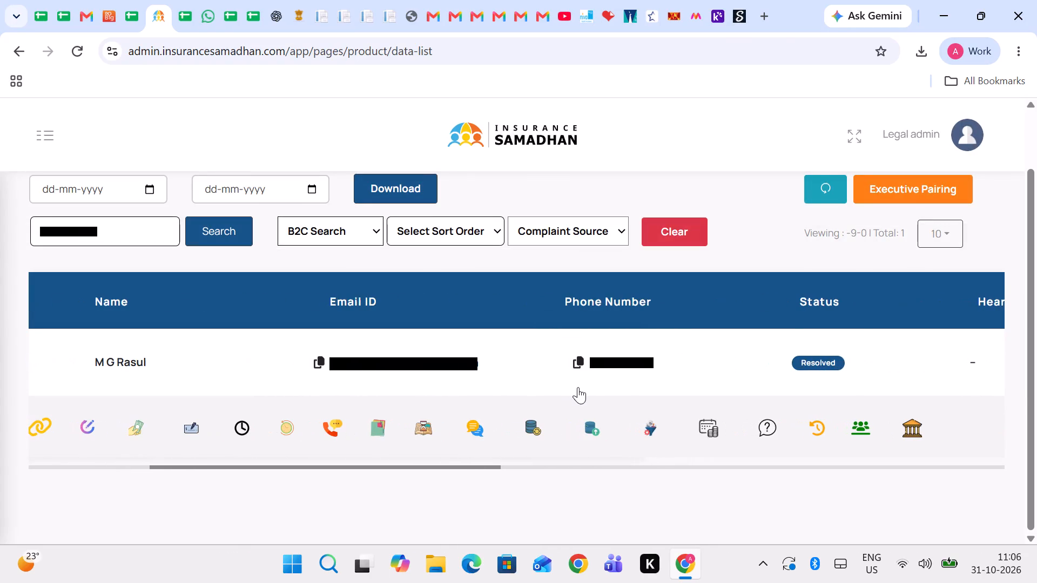
scroll(578, 387, "left", 3)
scroll(578, 387, "right", 2)
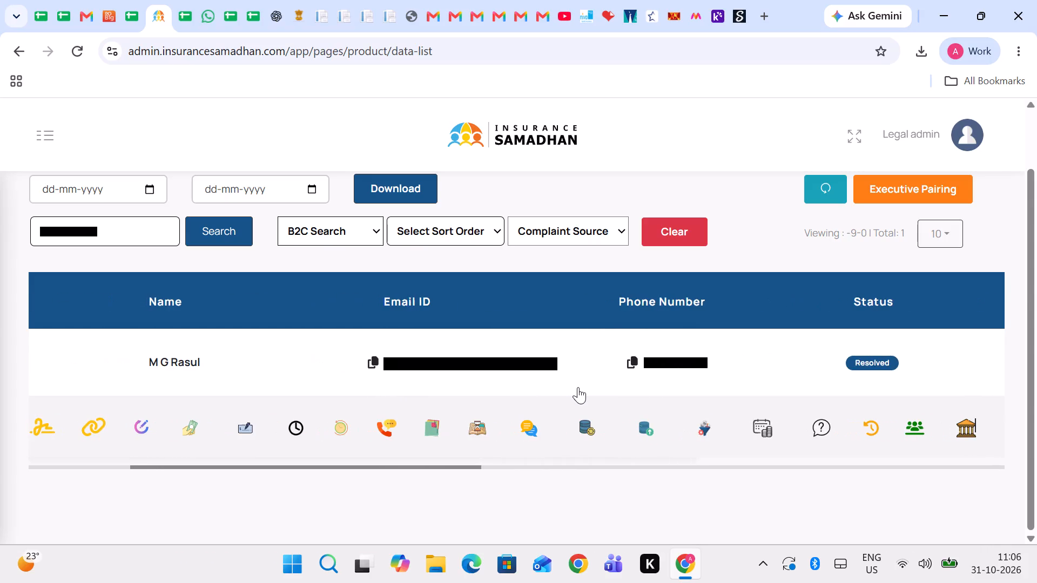
scroll(208, 380, "right", 2)
left_click(192, 370)
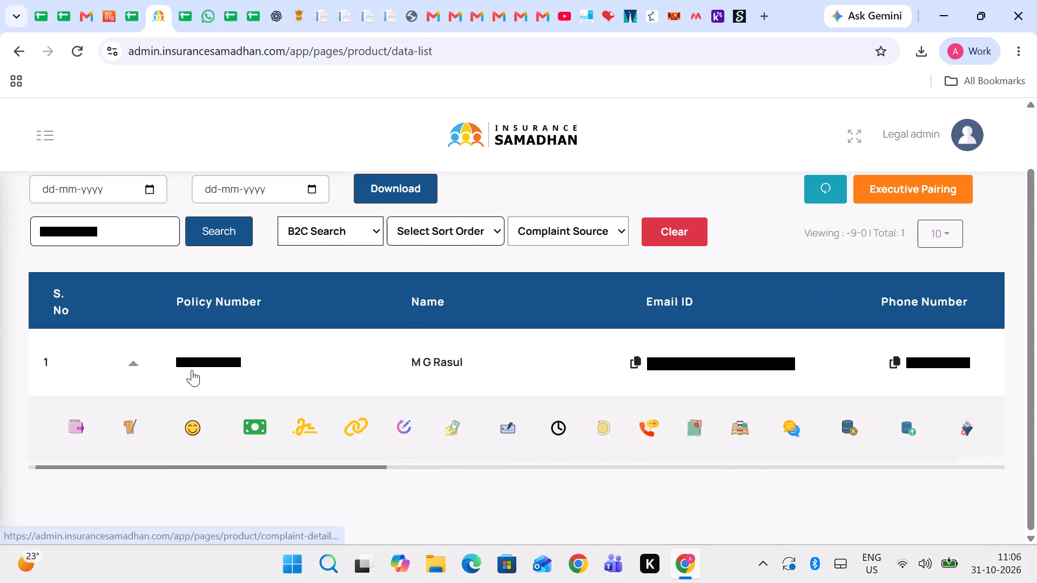
scroll(445, 318, "down", 1)
scroll(445, 318, "up", 2)
left_click(425, 249)
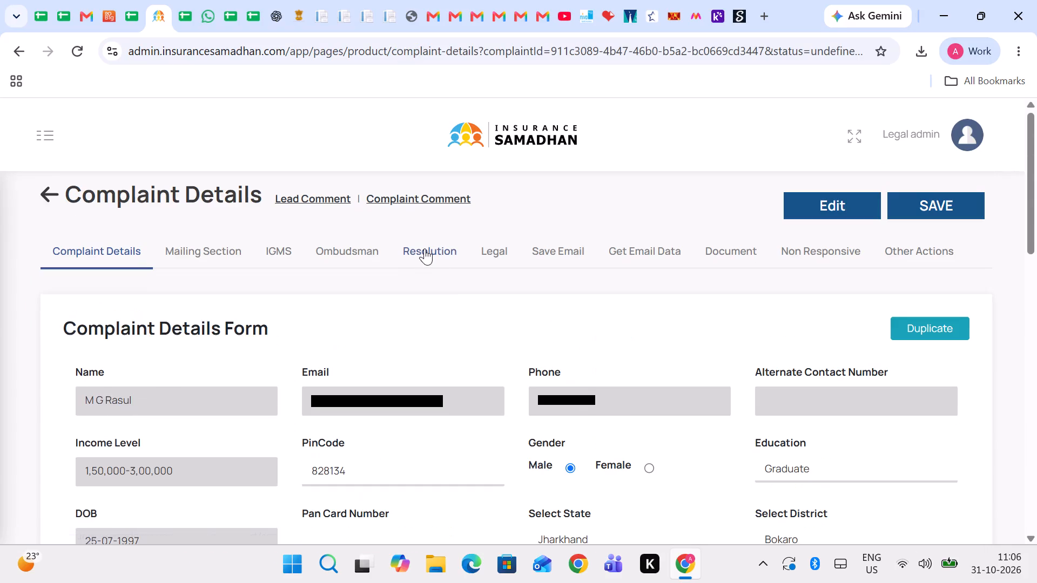
scroll(424, 249, "down", 2)
scroll(600, 301, "up", 3)
Add the complaint comment "not received" to the row 21 customer's communication log, save it and close the log.
left_click(470, 205)
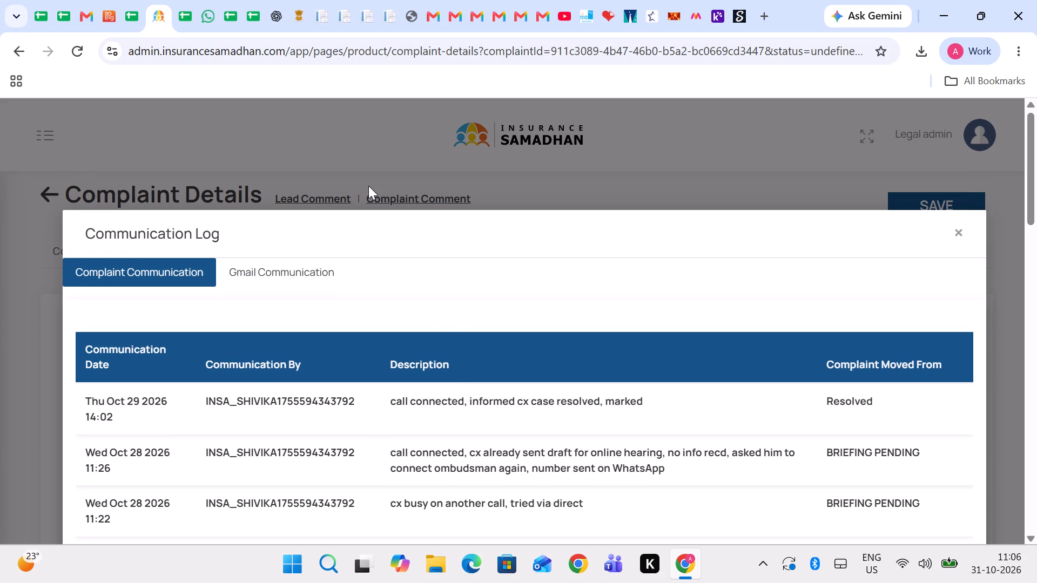
left_click(368, 186)
left_click(411, 202)
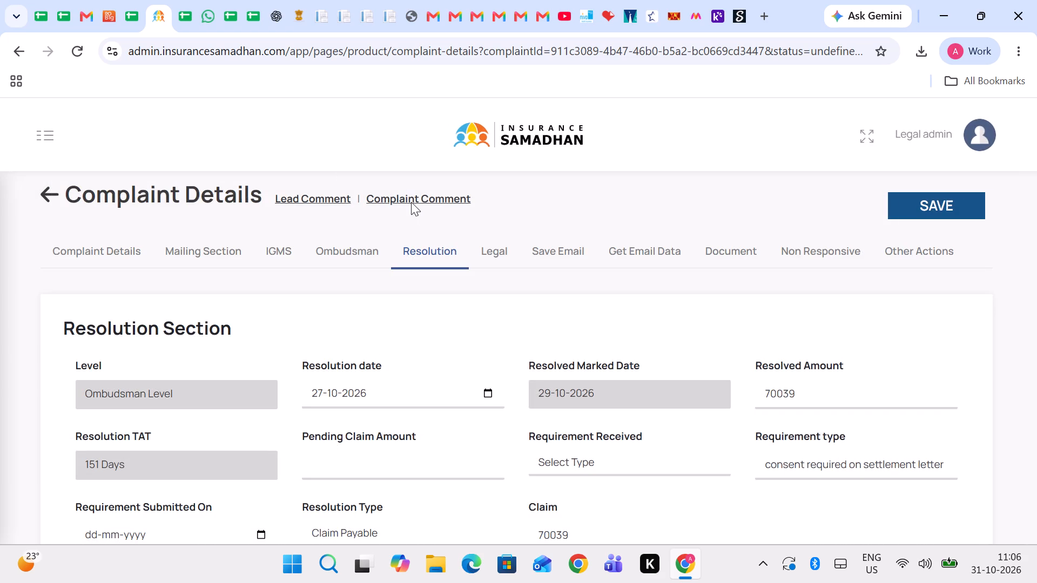
scroll(467, 488, "down", 8)
left_click(554, 501)
left_click(412, 422)
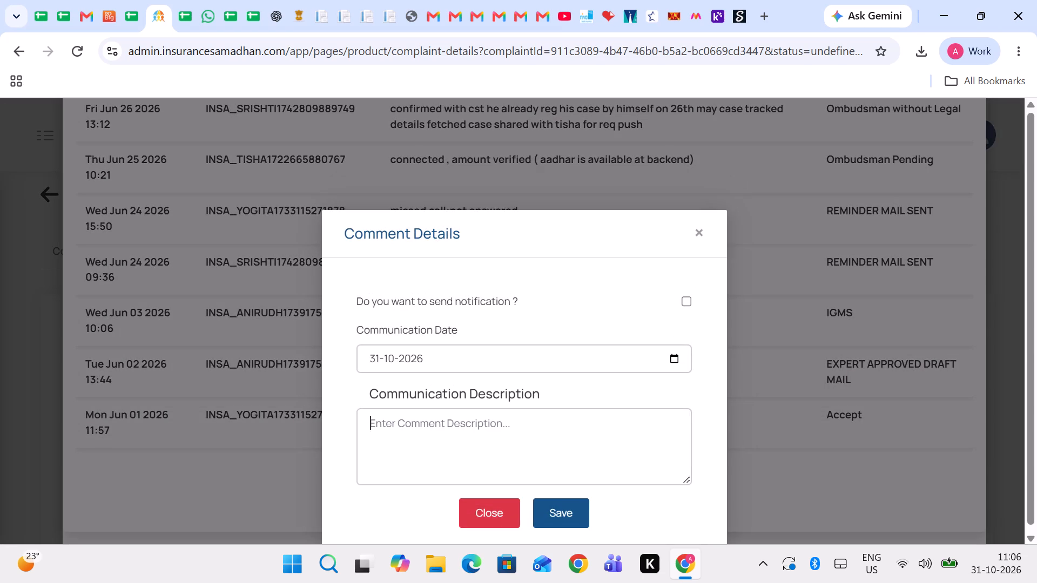
type("not received")
key("space")
left_click(551, 512)
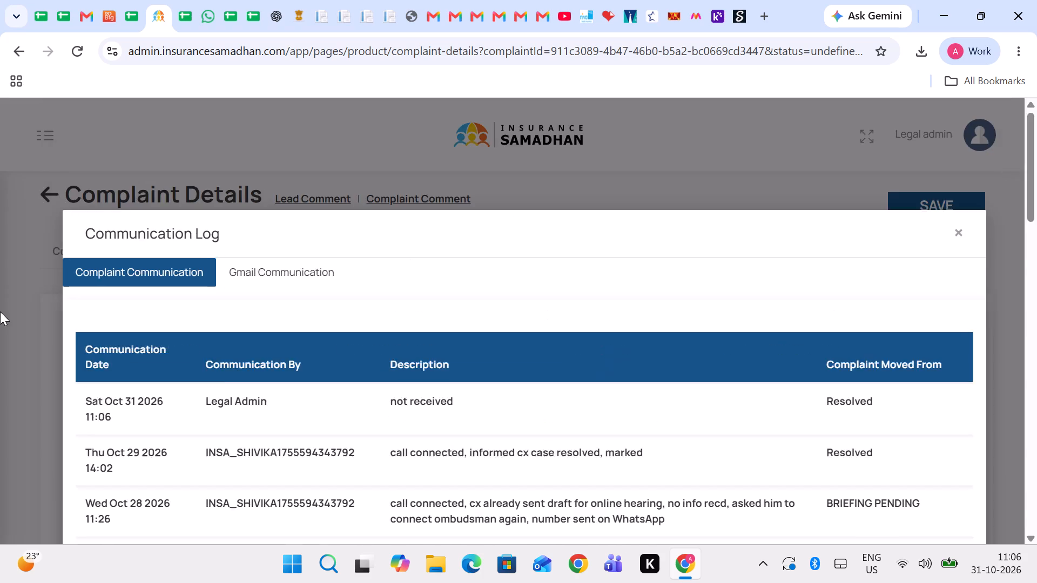
left_click(0, 311)
Set the Comments value of row 21 in Sheet20 of the October resolved sheet to the not-received option.
left_click(133, 0)
key("Left")
key("Left")
key("Left")
key("Left")
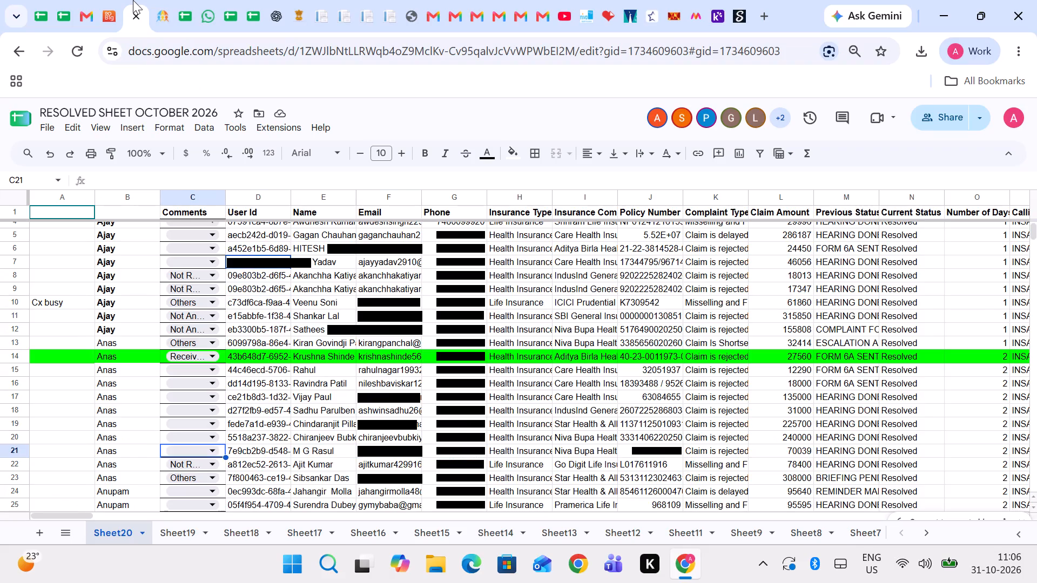
key("Return")
key("Down")
key("Down")
key("Return")
Copy the customer's phone number from row 20 of Sheet20 and call it with the Smartflo dialer.
key("Up")
key("Up")
key("Right")
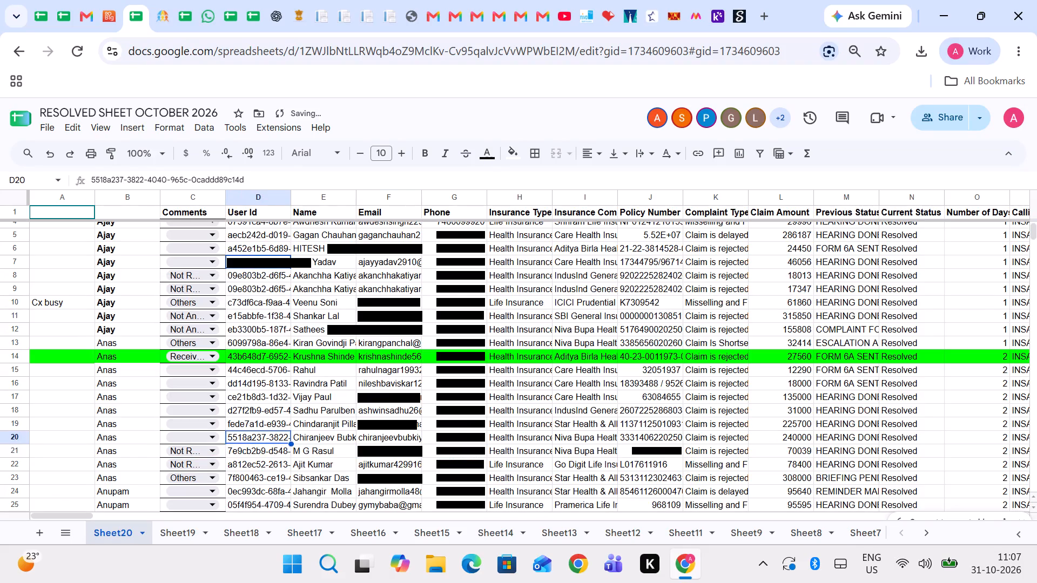
key("Right")
key("Right")
key("Right")
key("ctrl+c")
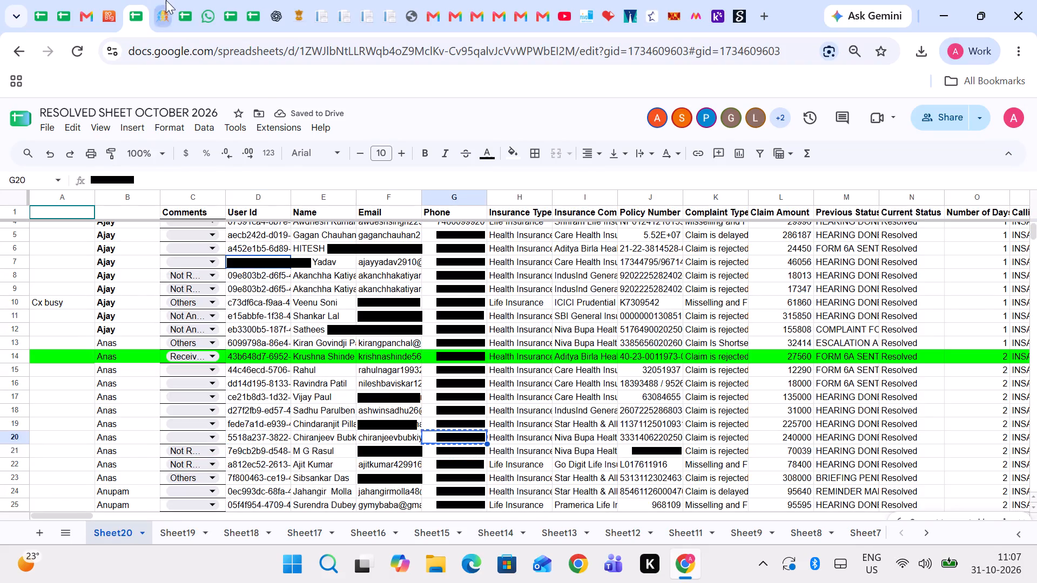
left_click(163, 0)
left_click(109, 0)
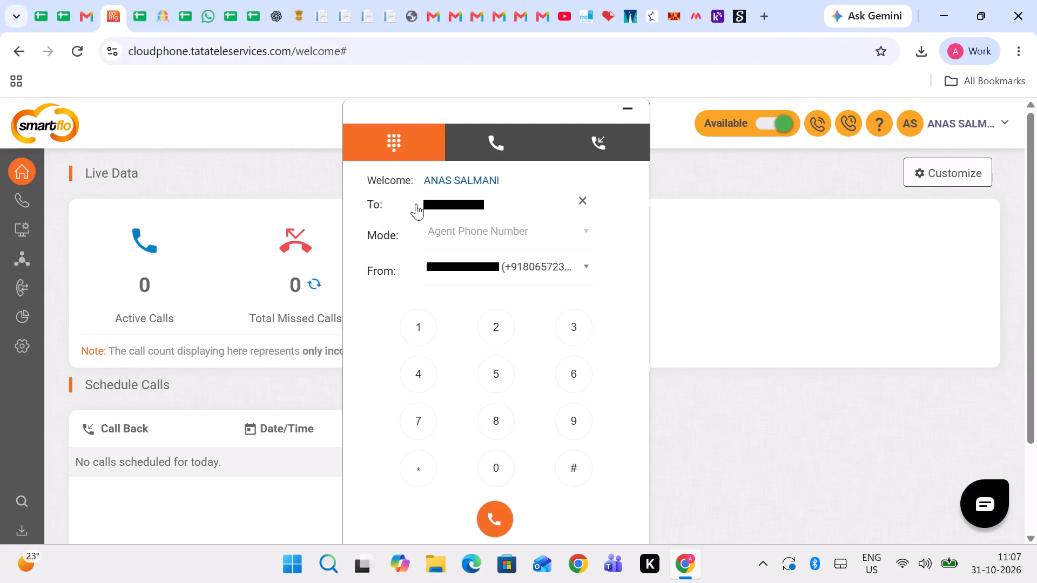
double_click(446, 202)
key("ctrl+v")
left_click(497, 516)
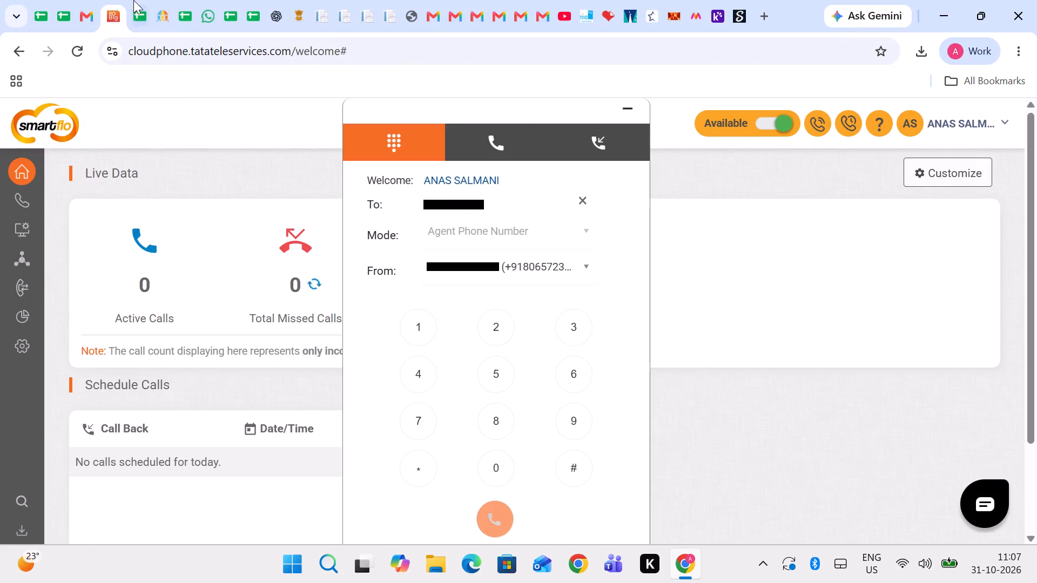
Return to the Insurance Samadhan complaint list and search it for the copied row 20 phone number.
left_click(151, 0)
left_click(156, 3)
left_click(59, 194)
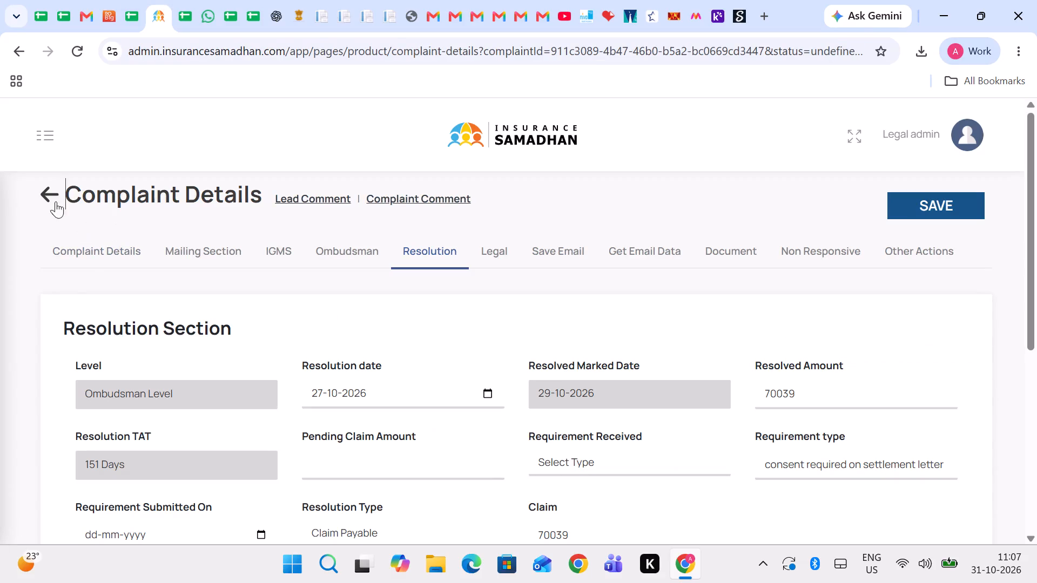
left_click(49, 199)
left_click_drag(137, 324, 134, 317)
left_click_drag(134, 317, 16, 315)
double_click(58, 304)
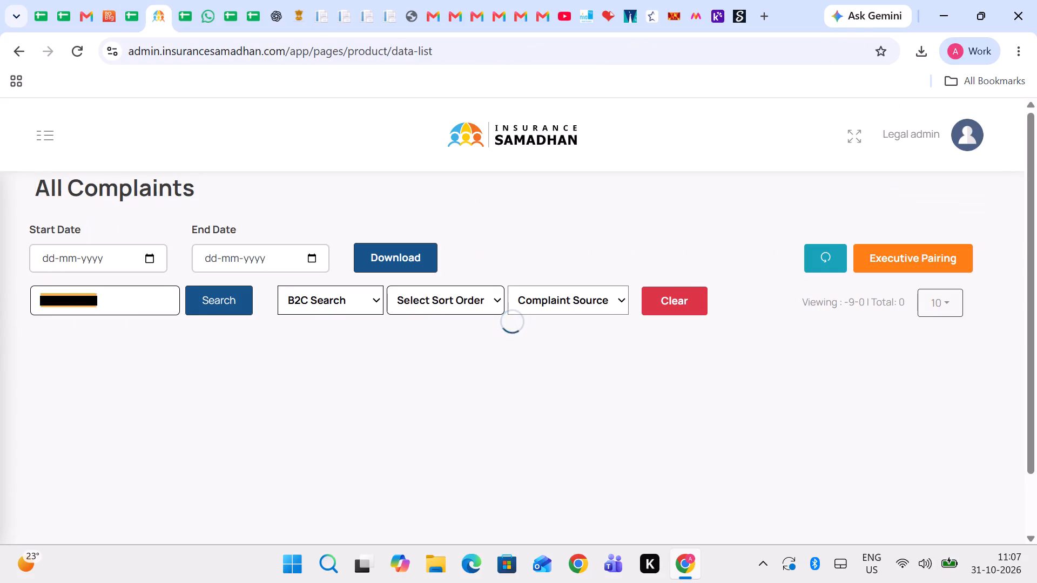
key("ctrl+v")
key("ctrl+Return")
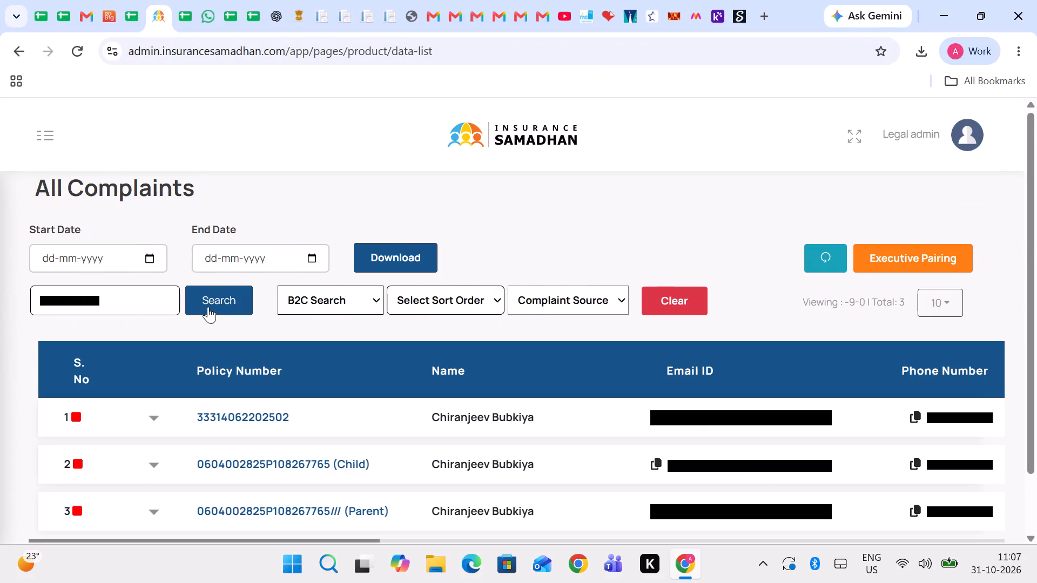
Expand the actions of the row 20 customer's Resolved complaint and read through its communication log.
scroll(208, 307, "down", 1)
scroll(435, 372, "left", 3)
left_click(233, 346)
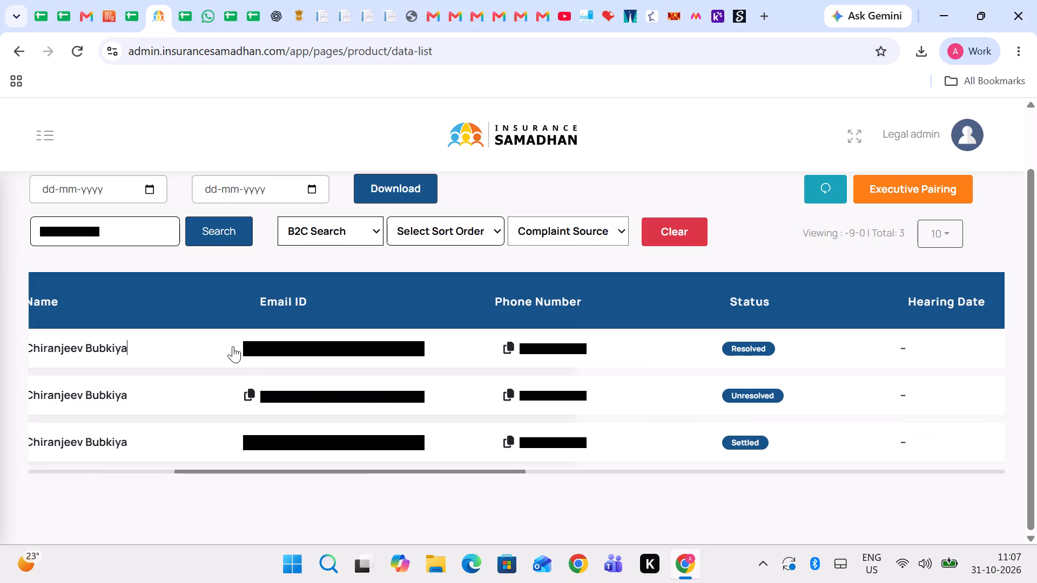
left_click(409, 401)
left_click_drag(422, 400, 513, 405)
left_click(402, 286)
scroll(425, 423, "down", 3)
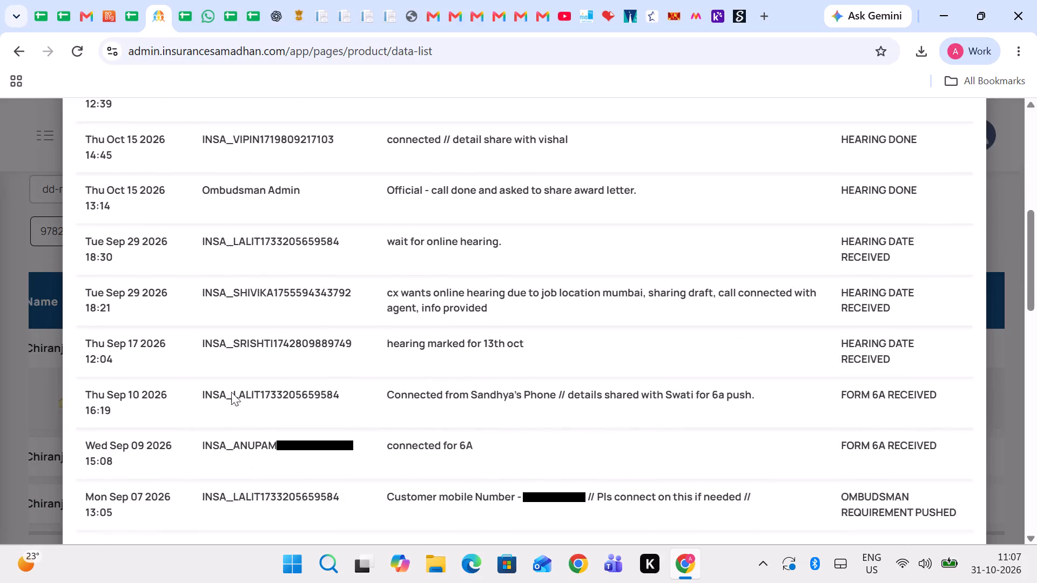
scroll(170, 384, "up", 3)
left_click(288, 170)
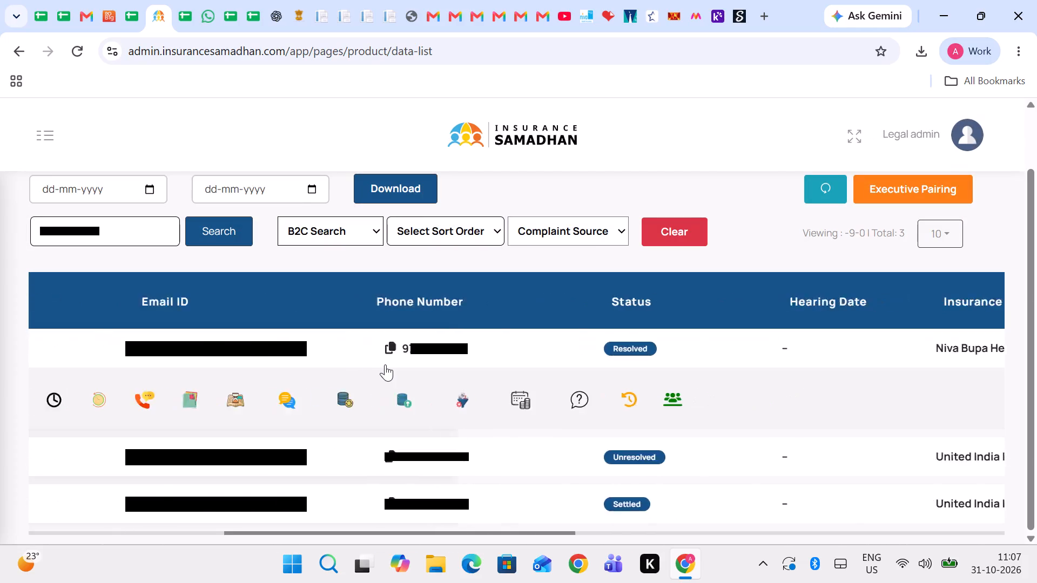
Examine the dated status history of the row 20 customer's Resolved complaint.
left_click(499, 396)
scroll(498, 396, "down", 7)
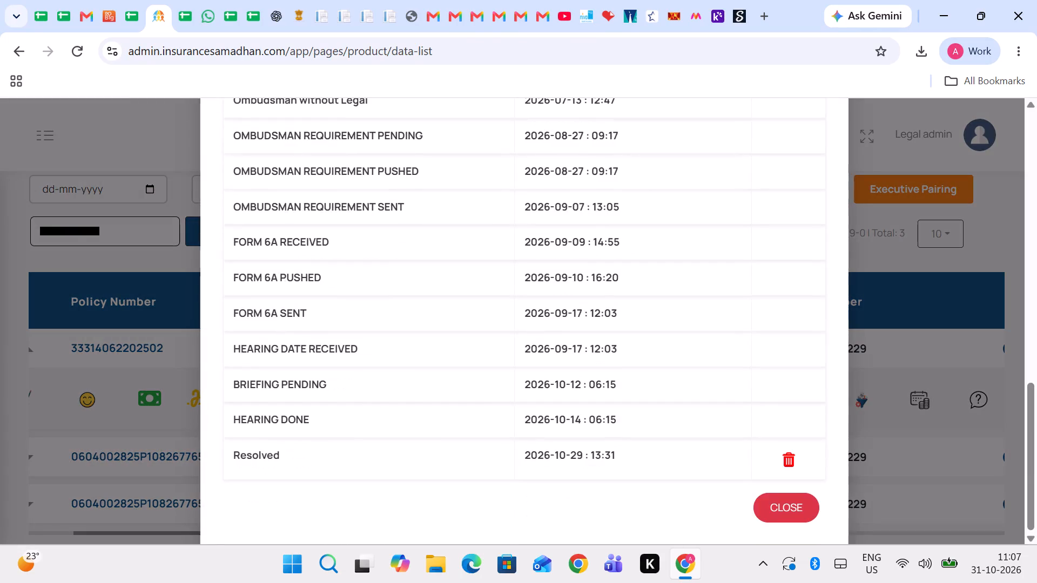
left_click(187, 438)
Reopen the Resolved complaint's communication log and start a new comment for the row 20 customer.
scroll(515, 402, "left", 2)
left_click(469, 394)
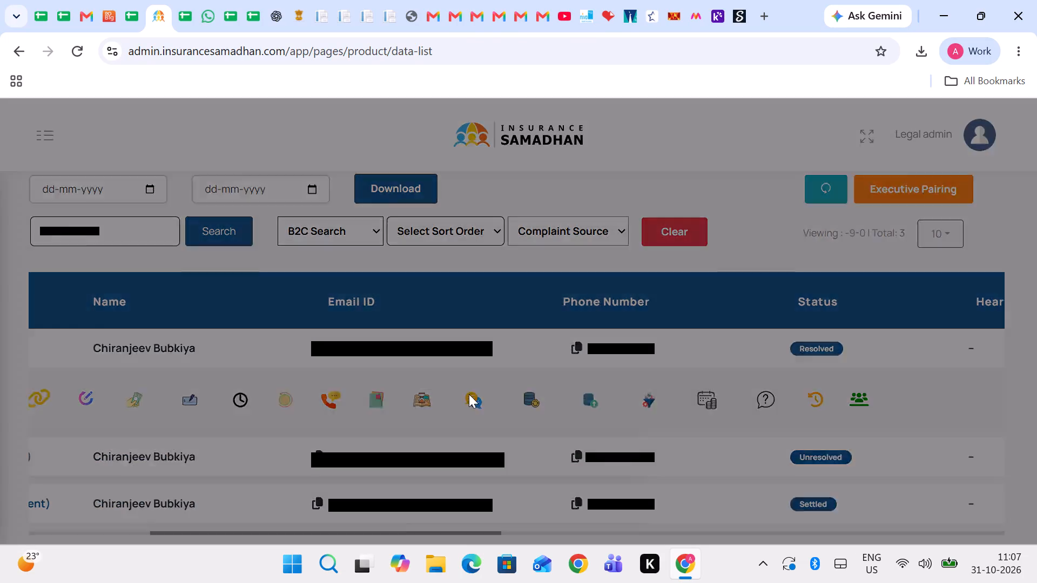
scroll(469, 394, "down", 5)
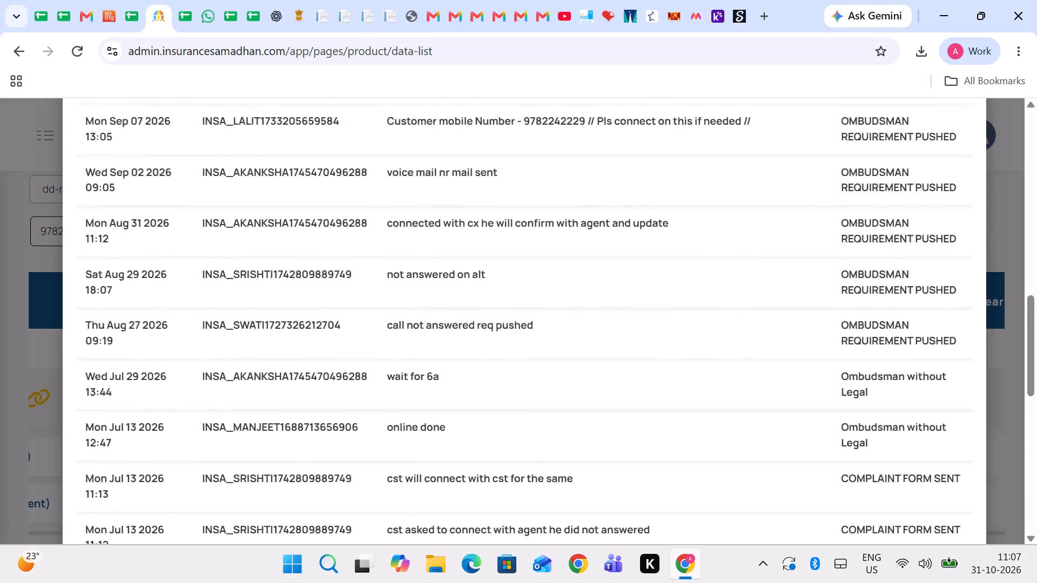
scroll(442, 386, "down", 4)
left_click(604, 517)
left_click(604, 506)
left_click(483, 433)
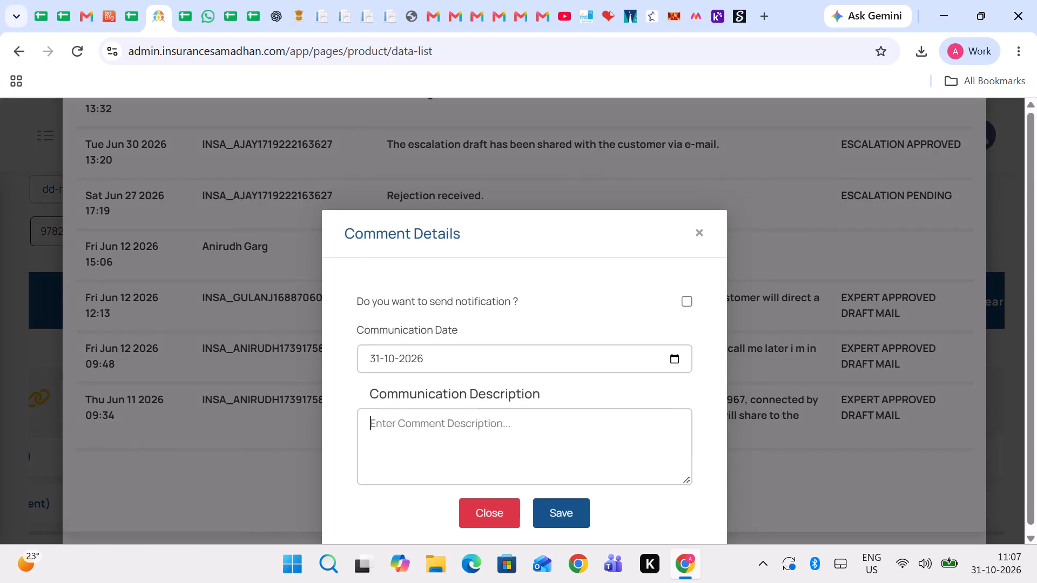
Save the comment "not answering" dated 31-10-2026 on the row 20 customer's Resolved complaint and close its communication log.
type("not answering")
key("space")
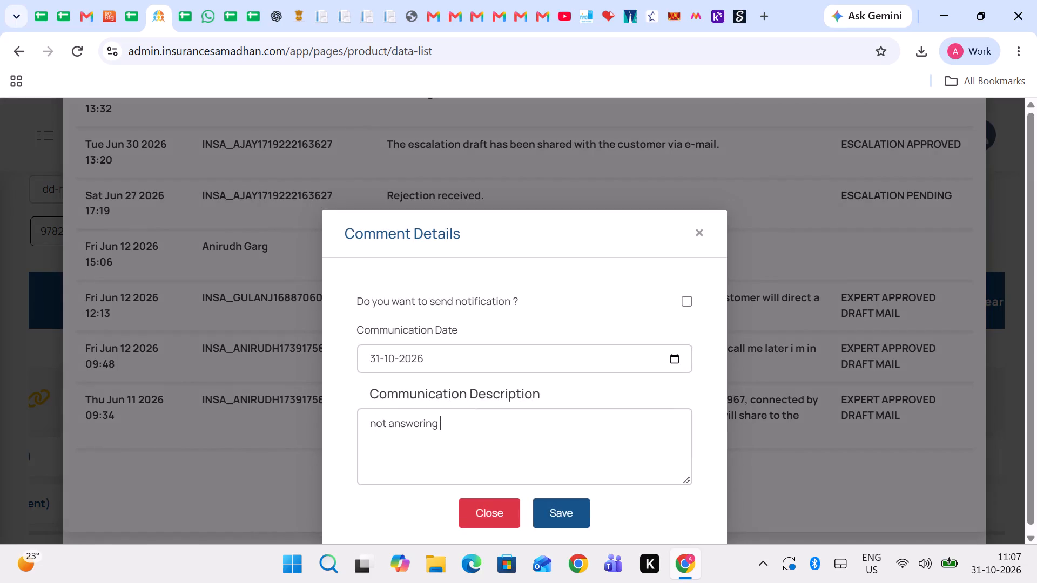
left_click(567, 516)
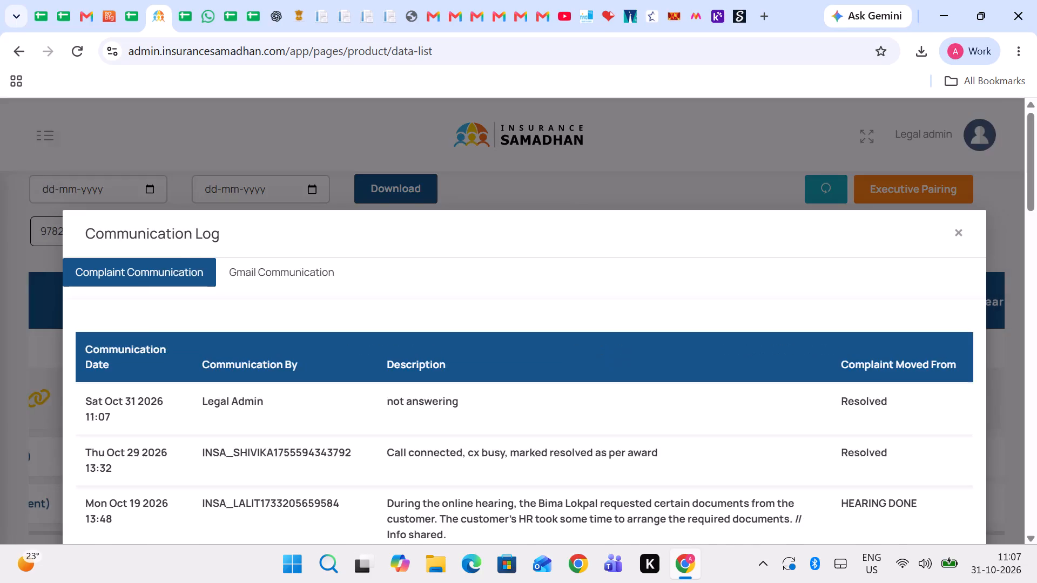
left_click(208, 155)
Switch to the October resolved sheet and set row 20's Comments value to the not answering option.
left_click(134, 18)
key("Left")
key("Left")
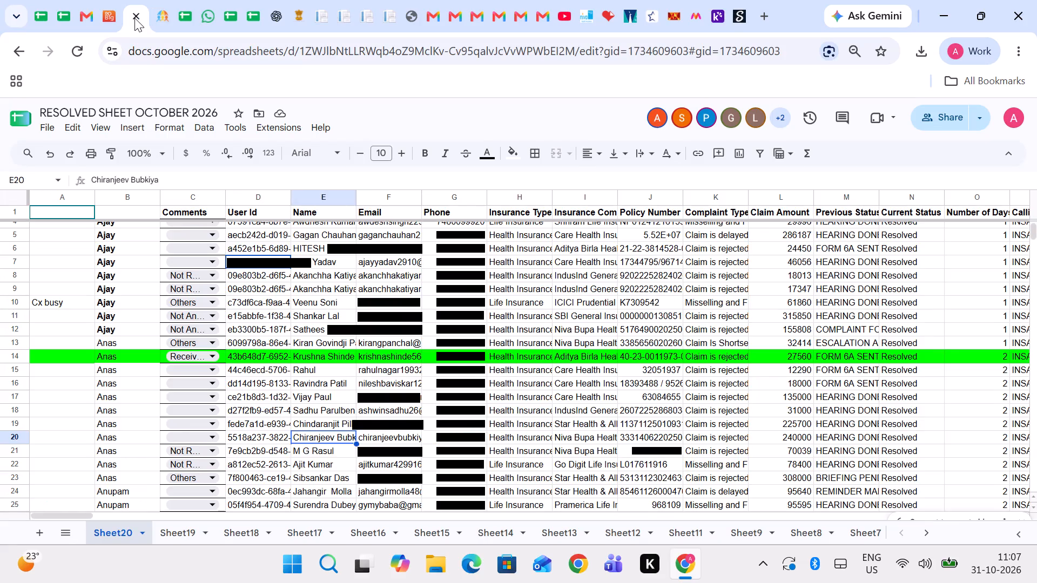
key("Left")
key("Left")
key("Return")
key("Return")
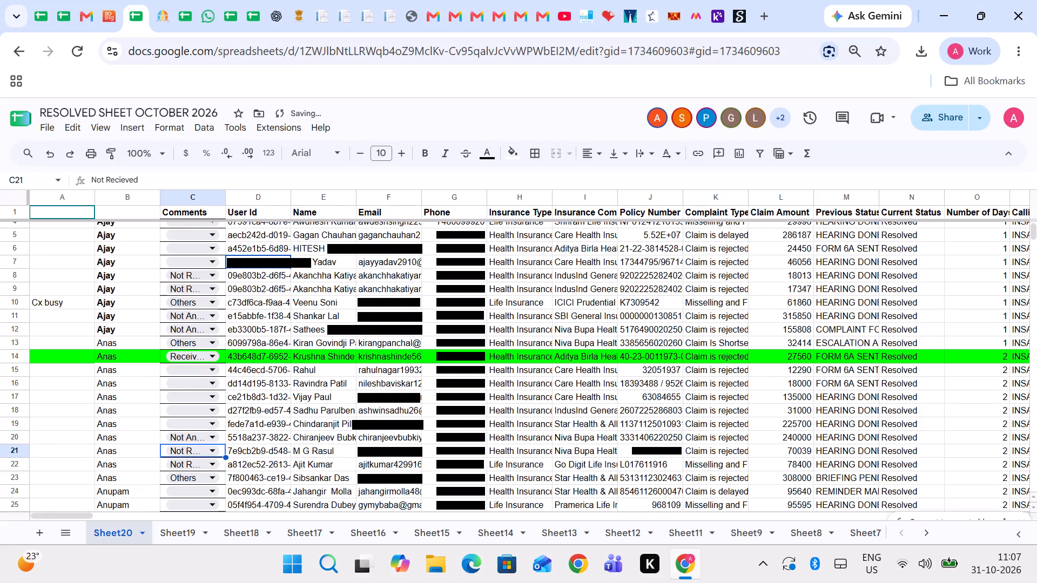
Copy the phone number from row 19 of the resolved sheet and call it from the Smartflo dialer.
key("Up")
key("Right")
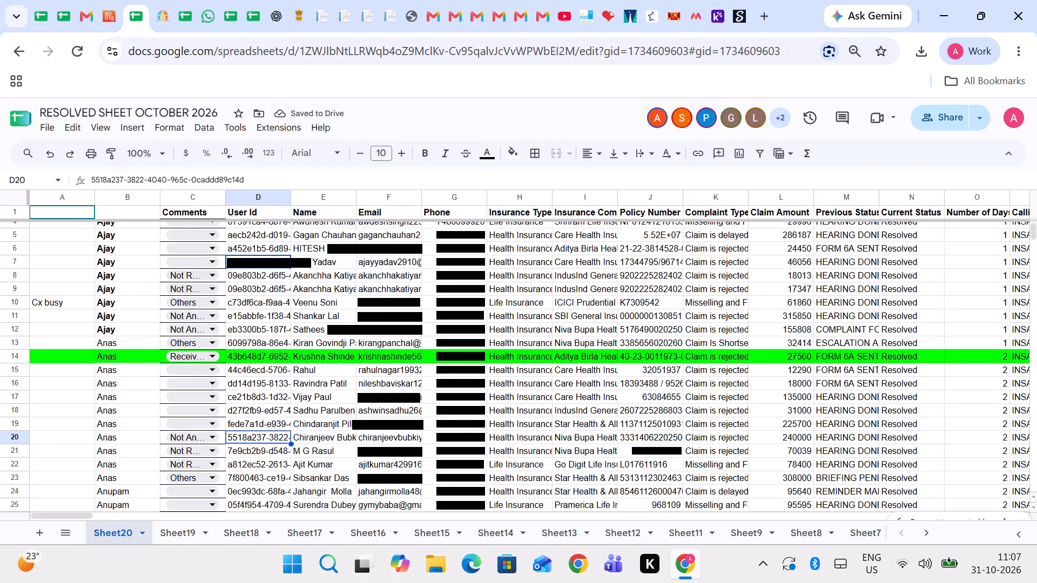
key("Up")
key("Right")
key("Right")
key("Right")
key("ctrl+c")
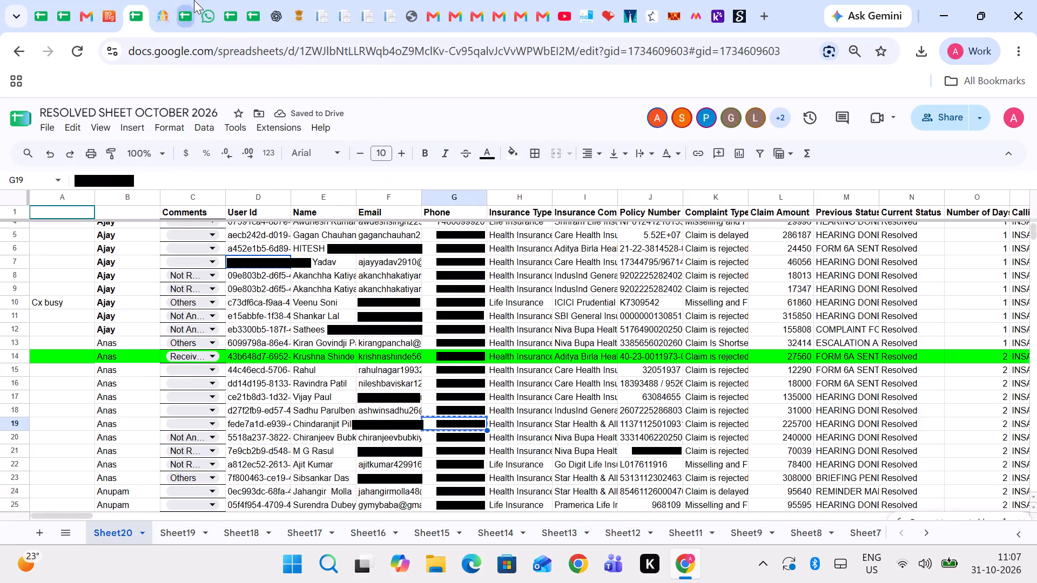
left_click(119, 0)
double_click(441, 196)
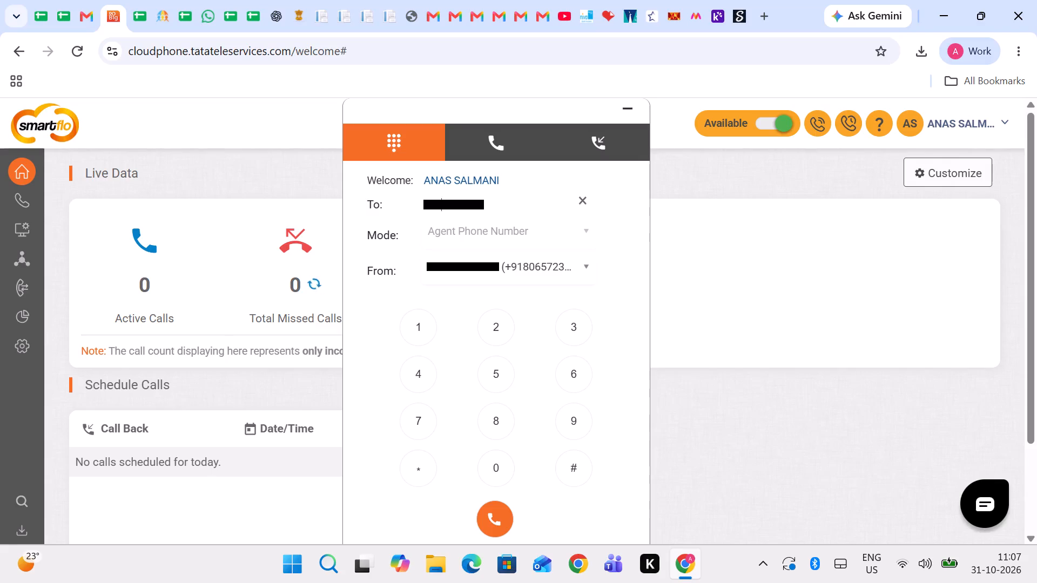
key("ctrl+v")
left_click(502, 517)
Switch to the Insurance Samadhan complaint list and search it for the copied row 19 phone number.
left_click(156, 11)
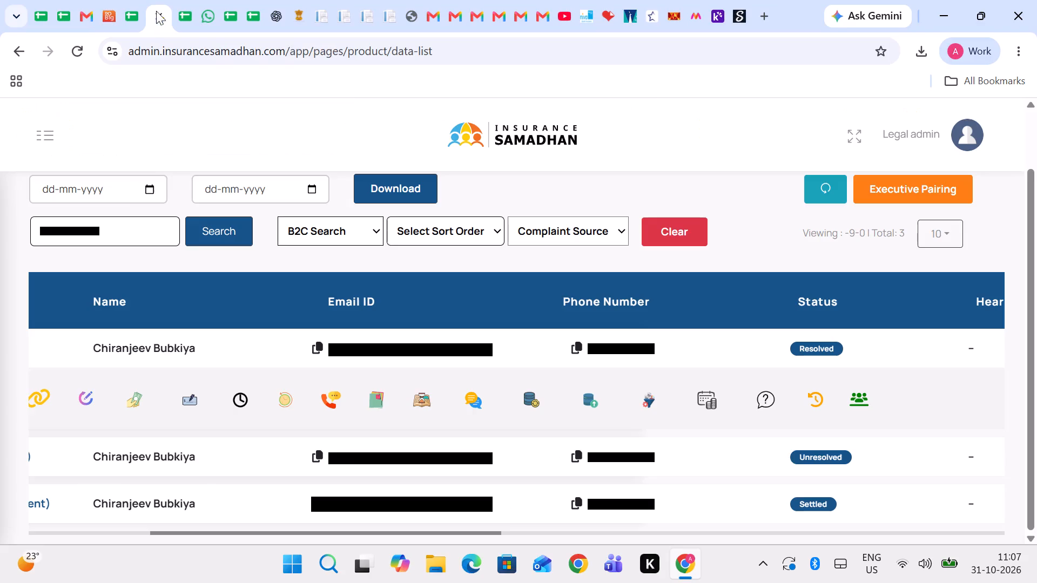
left_click_drag(117, 223, 12, 249)
key("ctrl+v")
key("ctrl+Return")
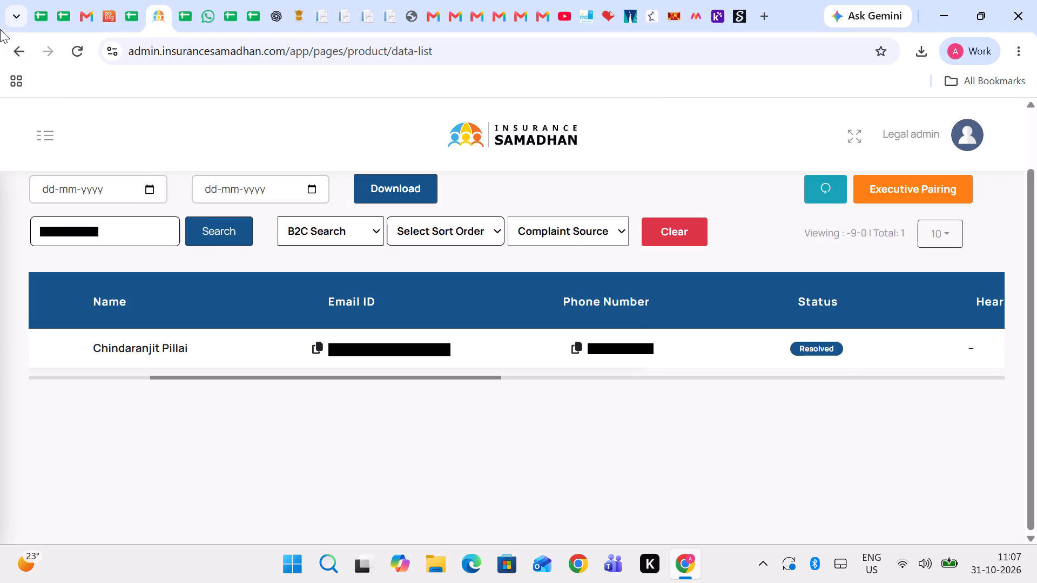
Return to the October resolved sheet and look through the case rows below row 19.
left_click(142, 8)
scroll(267, 275, "down", 3)
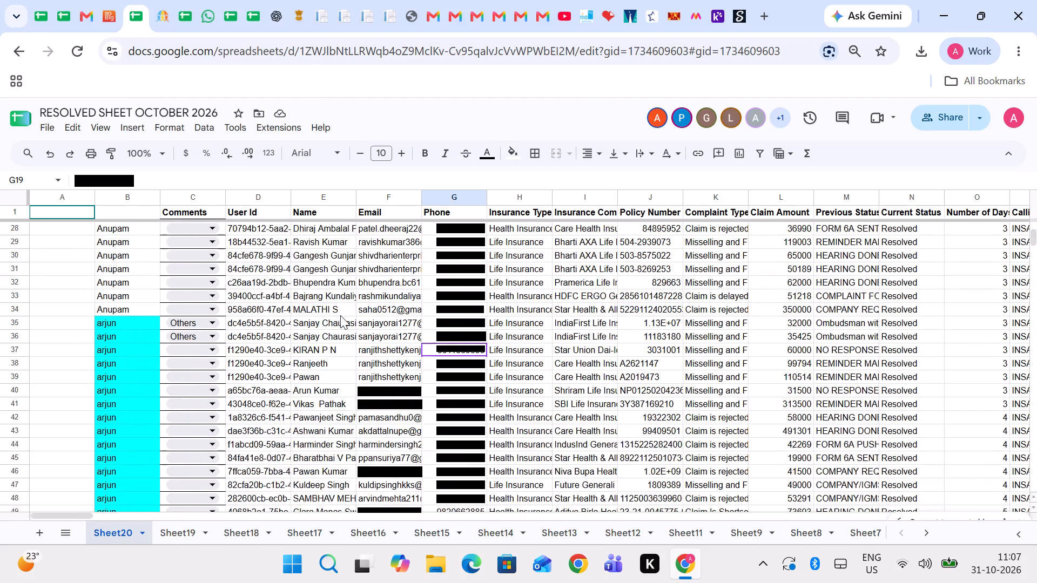
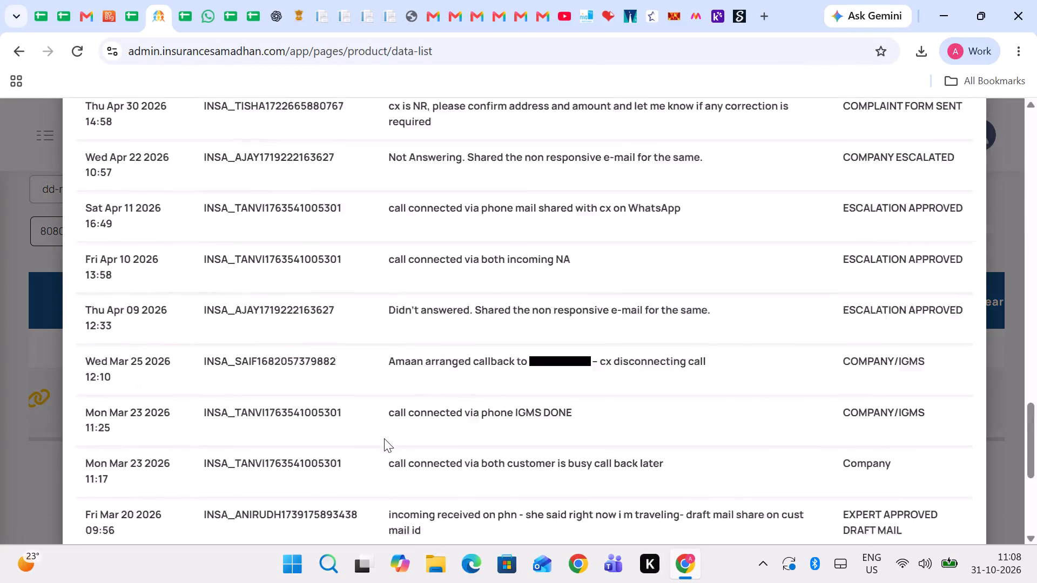
Save the comment "not answering", dated 31-10-2026, in the Resolved complaint's communication log and close the log.
scroll(533, 516, "down", 5)
left_click(565, 496)
left_click(448, 454)
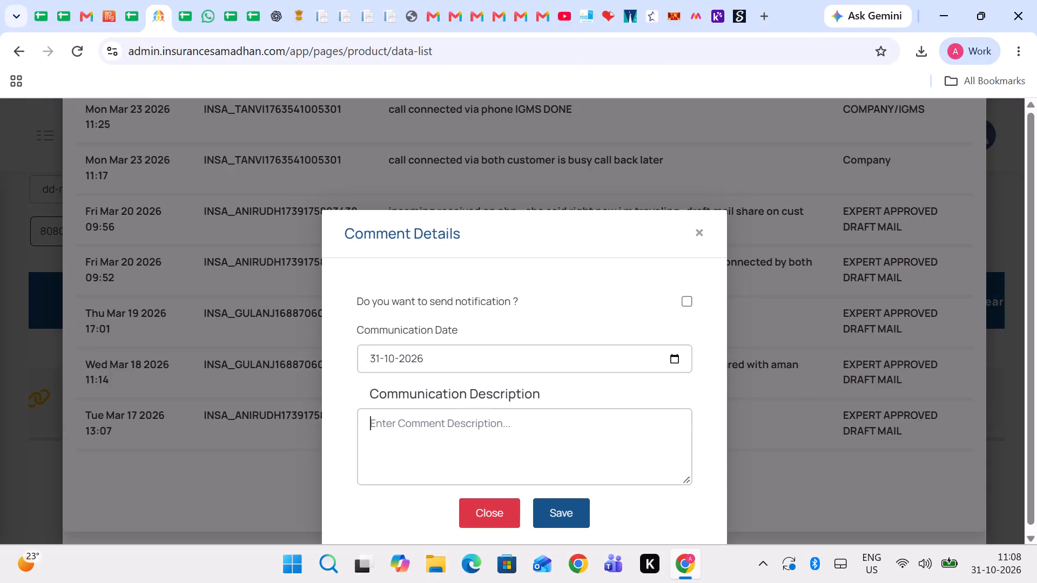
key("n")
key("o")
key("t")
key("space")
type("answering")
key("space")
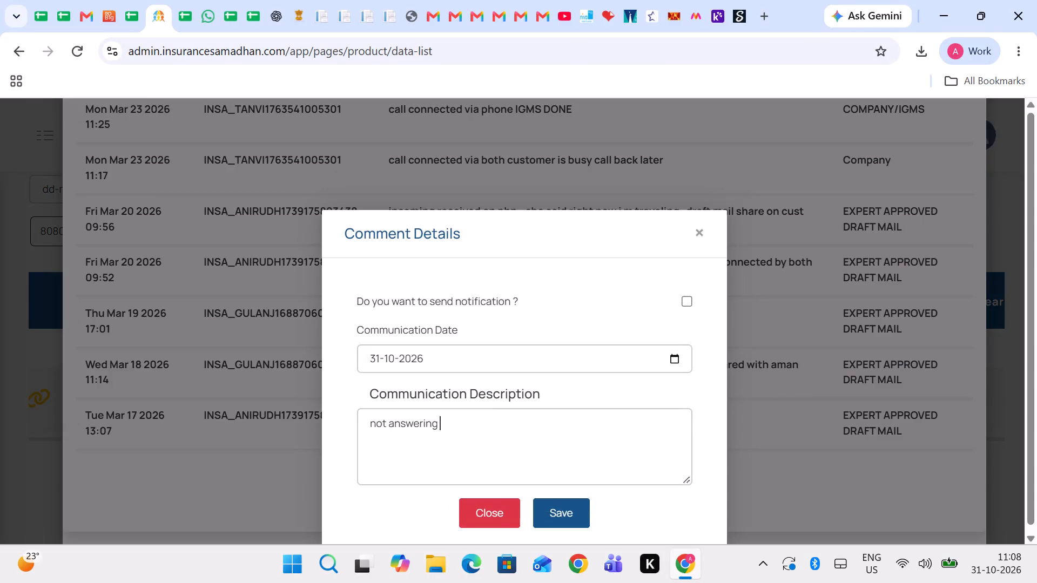
left_click(580, 521)
left_click(0, 303)
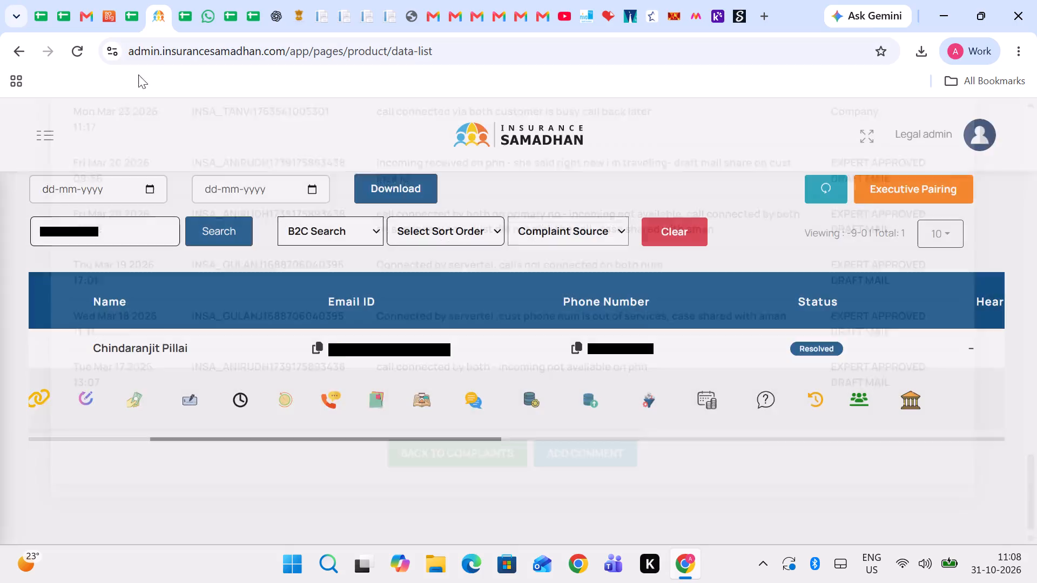
Return to the October resolved sheet and open the Comments options for the customer in row 19.
left_click(130, 22)
key("Left")
key("Left")
key("Left")
key("Left")
key("Return")
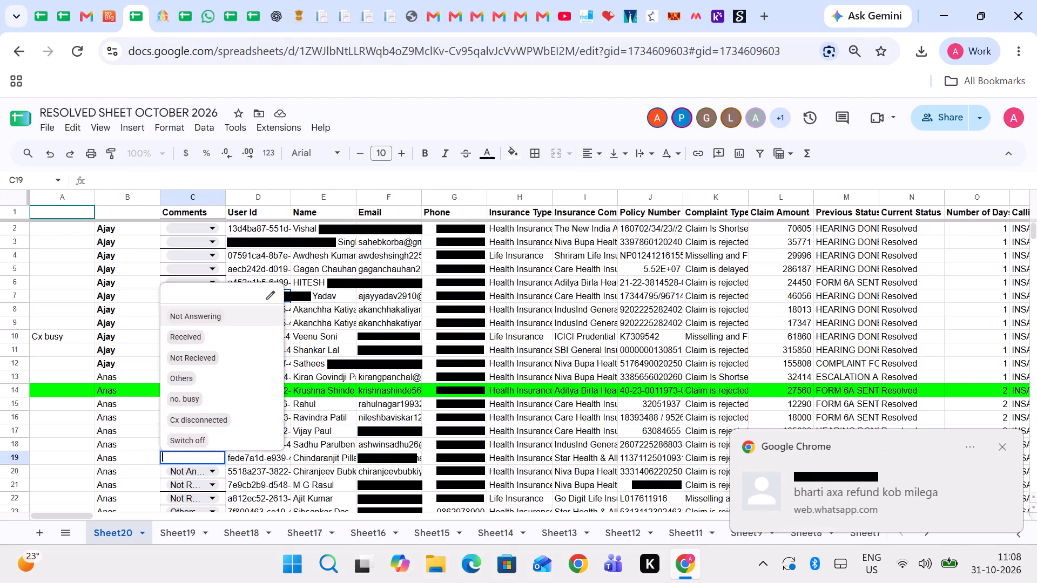
Set row 19's Comments value to Not Answering in the resolved sheet.
key("Return")
Copy the row 18 customer's phone number from the resolved sheet and call it with the Smartflo dialer.
key("Up")
key("Up")
key("Up")
key("Right")
key("Down")
key("Right")
key("Right")
key("Right")
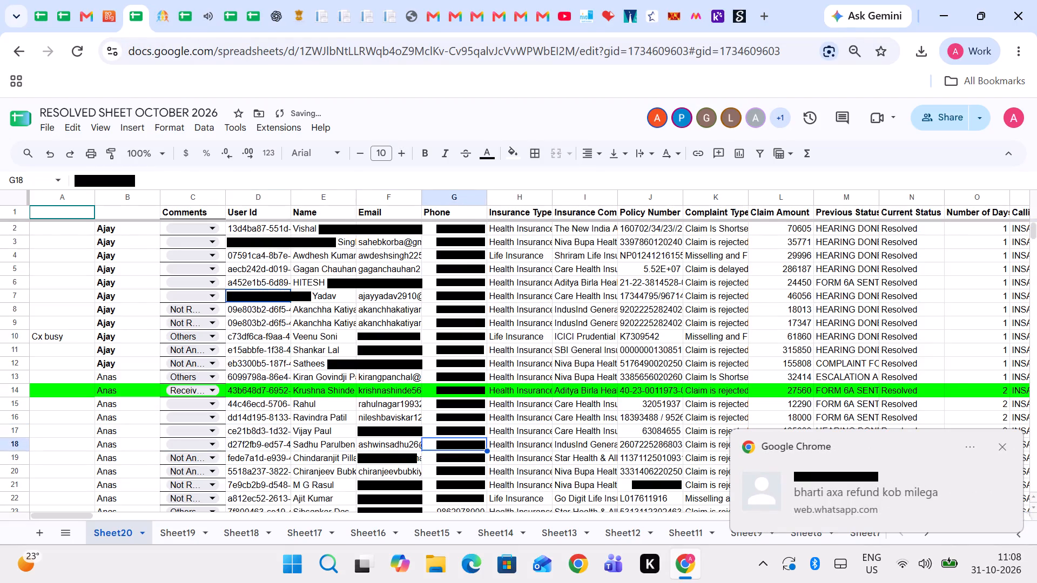
key("ctrl+c")
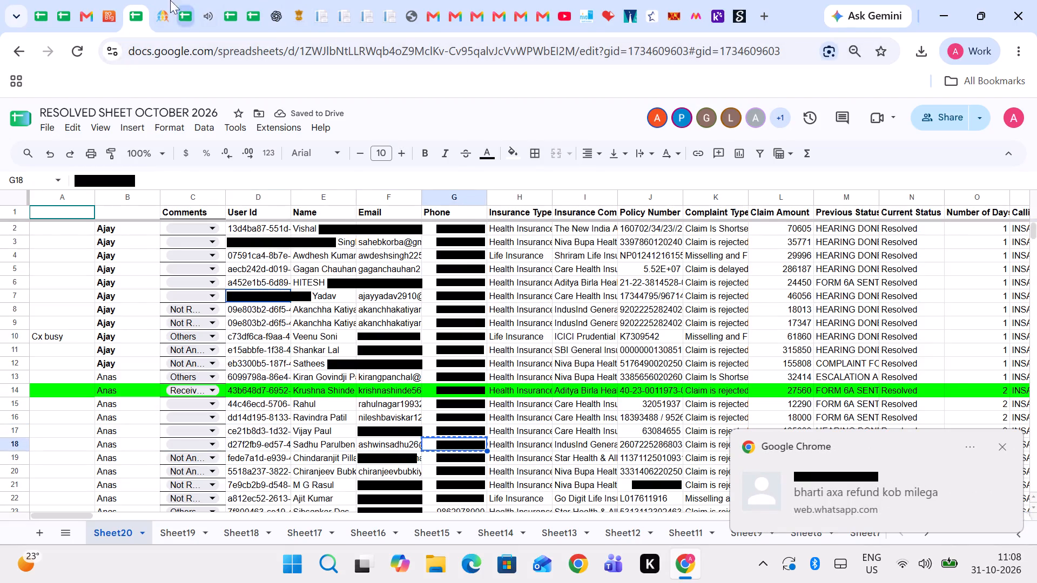
left_click(158, 0)
left_click(103, 0)
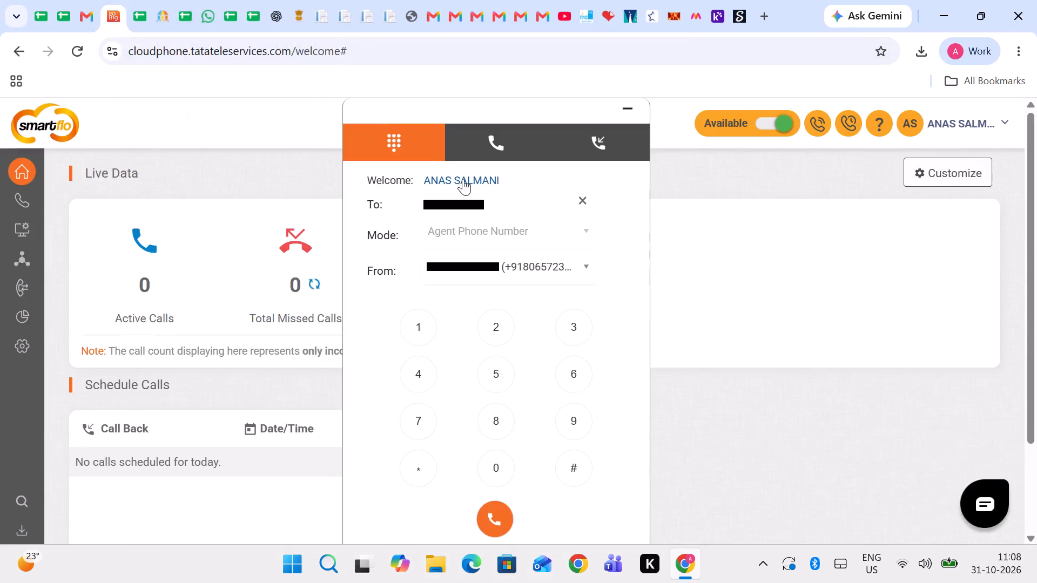
double_click(438, 210)
key("ctrl+v")
left_click(488, 524)
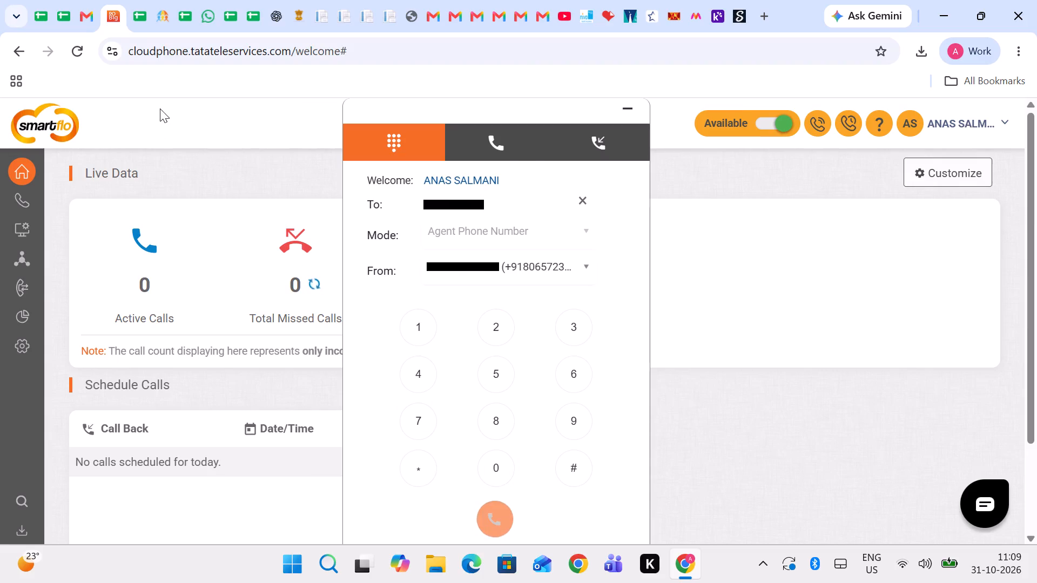
Switch to the Insurance Samadhan complaint list and search it for the copied row 18 phone number.
left_click(166, 0)
left_click_drag(120, 235, 21, 248)
key("ctrl+v")
key("Return")
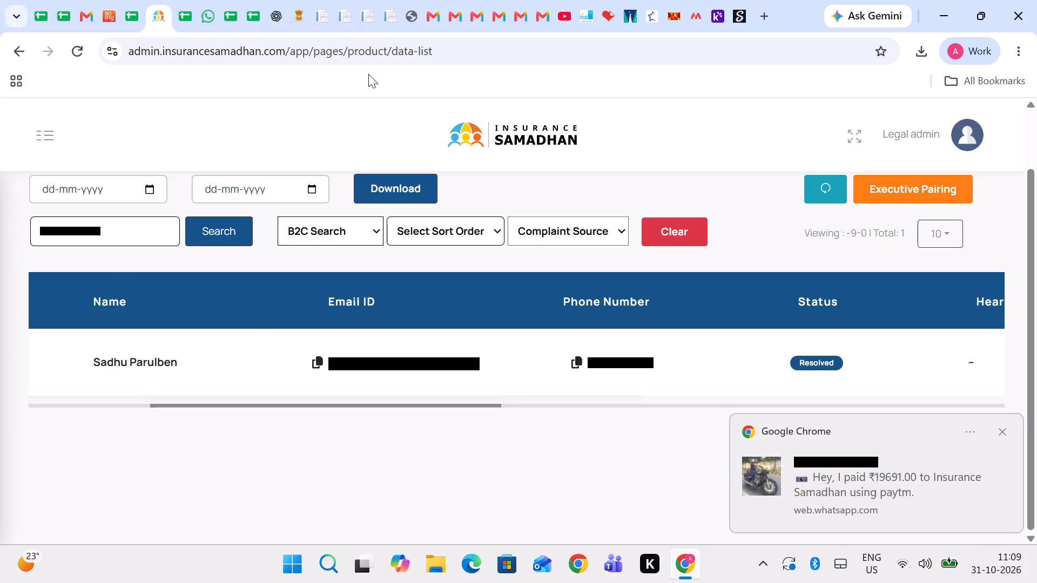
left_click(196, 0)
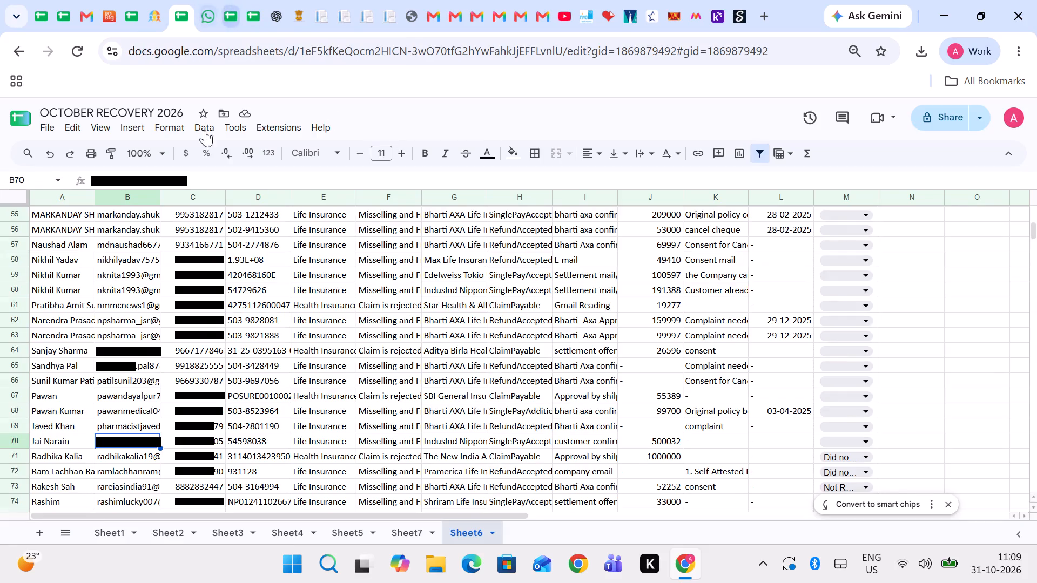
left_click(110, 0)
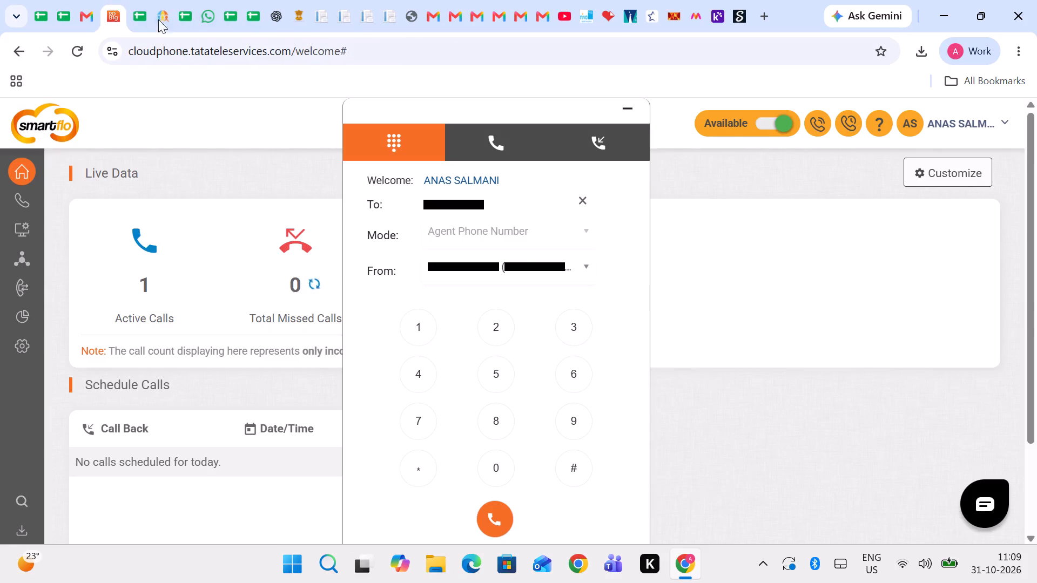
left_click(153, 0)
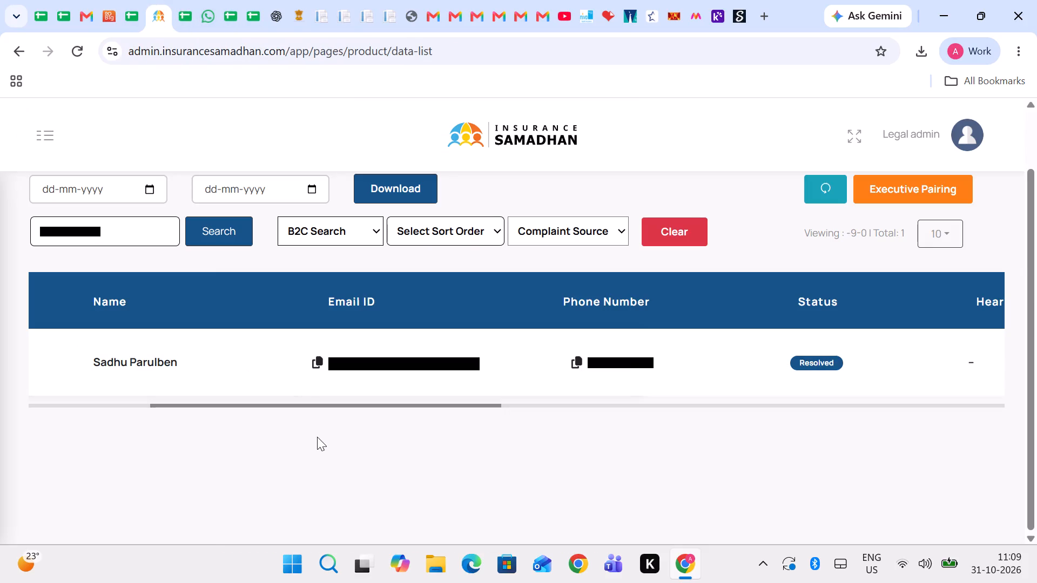
Expand the actions of the row 18 customer's Resolved complaint and go through its communication log to the end.
scroll(284, 366, "left", 2)
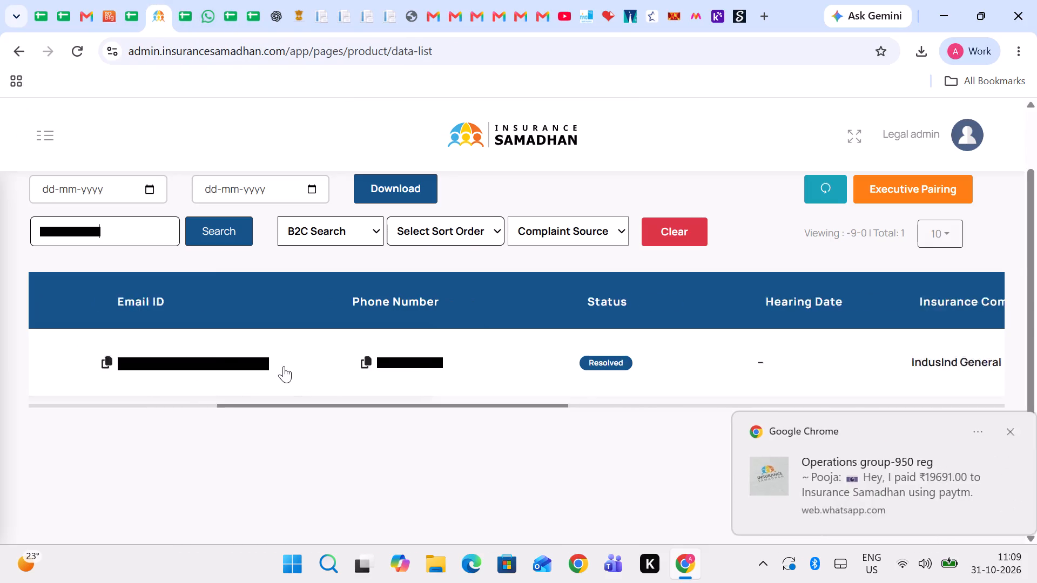
scroll(284, 366, "left", 1)
scroll(284, 366, "right", 2)
scroll(284, 366, "left", 4)
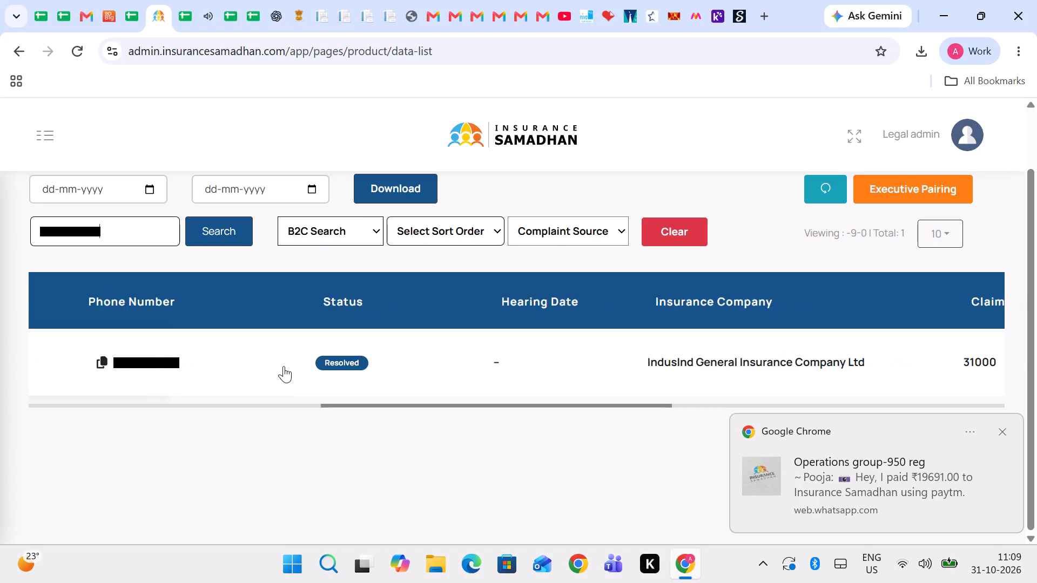
scroll(284, 366, "right", 4)
left_click(425, 379)
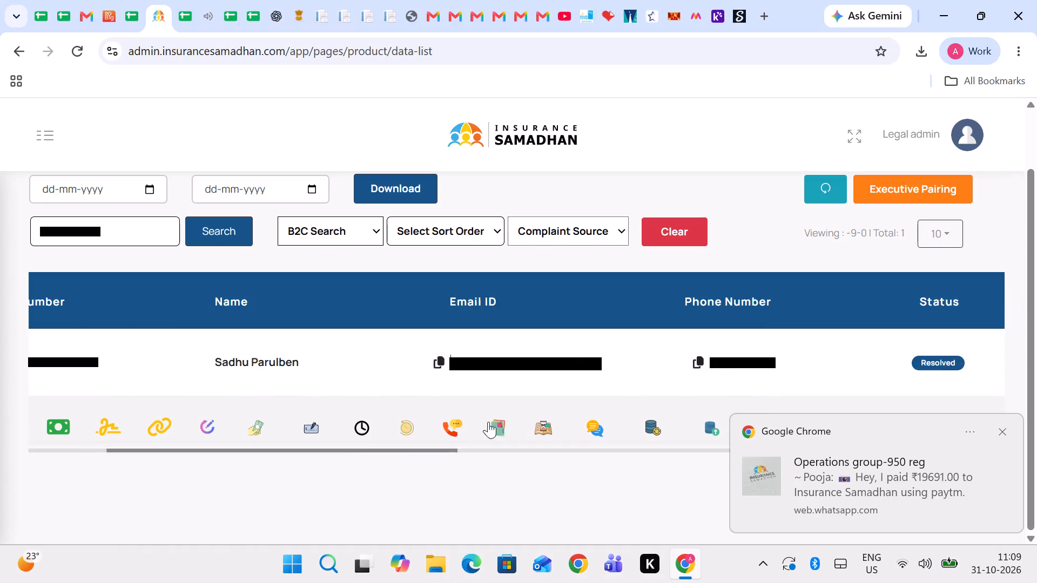
left_click(596, 444)
left_click(585, 415)
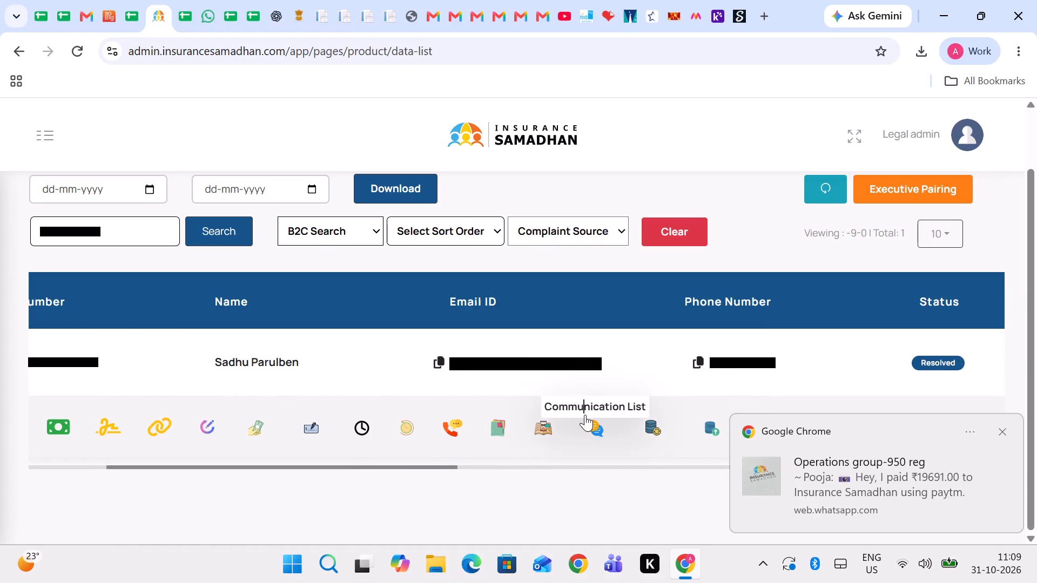
scroll(527, 426, "down", 5)
scroll(659, 501, "down", 5)
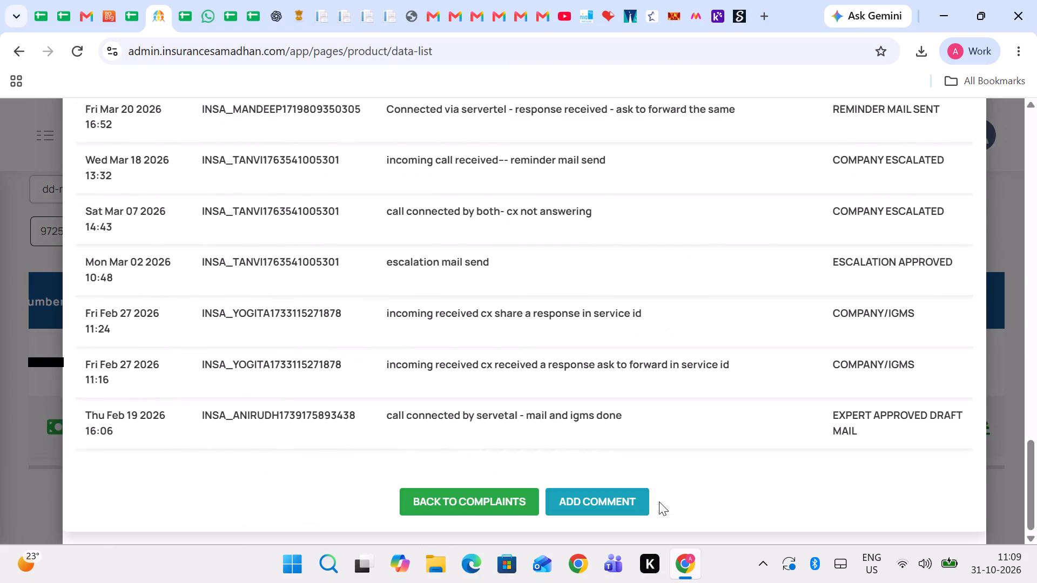
Add and save the comment "not received" in the row 18 customer's communication log, then leave the log.
left_click(618, 501)
left_click(527, 429)
type("not received")
key("space")
left_click(566, 516)
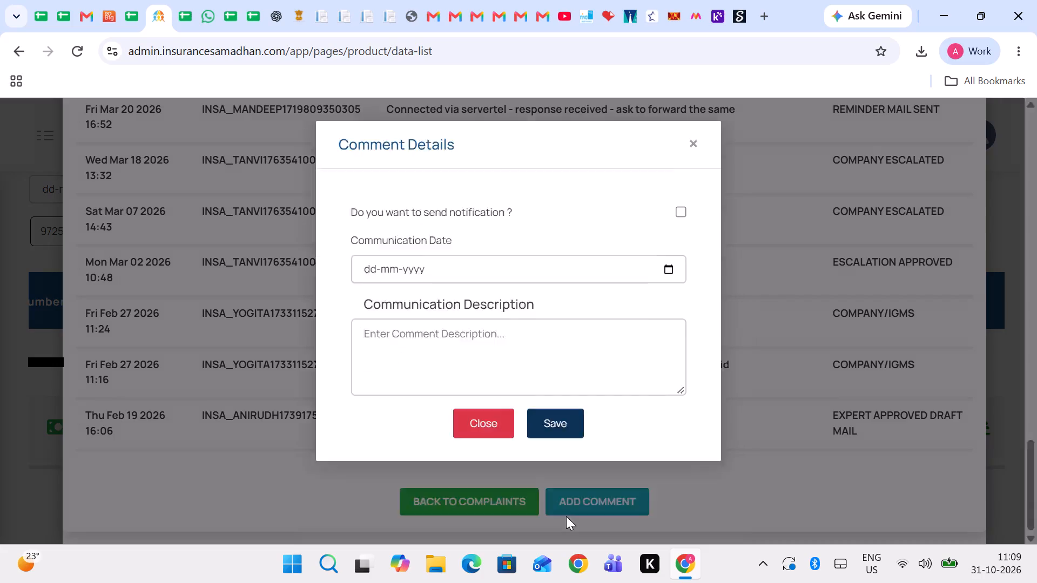
left_click(0, 302)
Return to the October resolved sheet and select the row 18 customer's Comments cell.
left_click(131, 3)
key("Left")
key("Left")
key("Left")
key("Left")
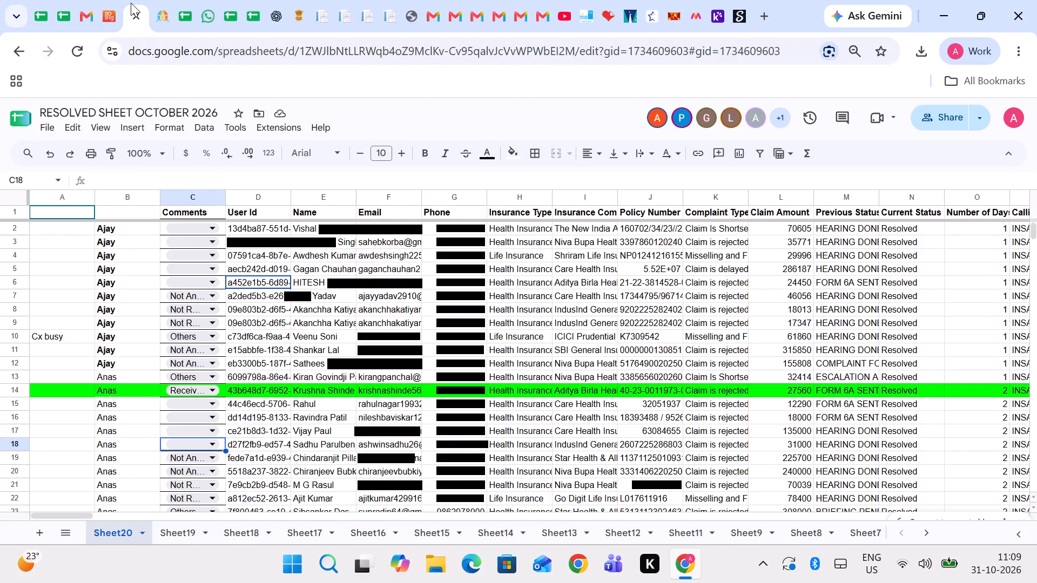
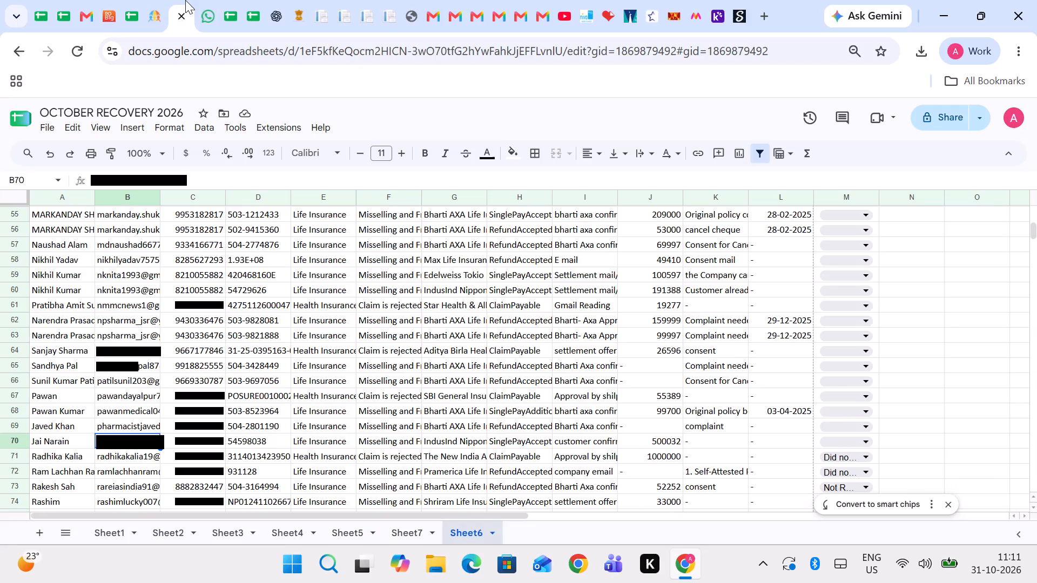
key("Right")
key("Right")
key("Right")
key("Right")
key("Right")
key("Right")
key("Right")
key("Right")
Return to the October resolved sheet and copy the phone number of the customer in row 17.
left_click(119, 0)
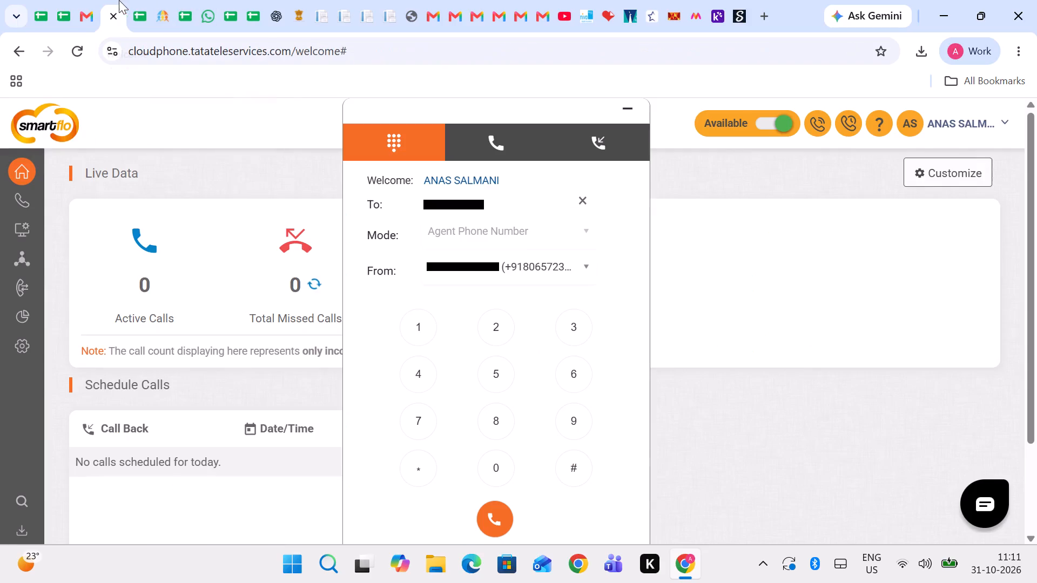
left_click(127, 0)
left_click(132, 0)
key("Left")
key("Left")
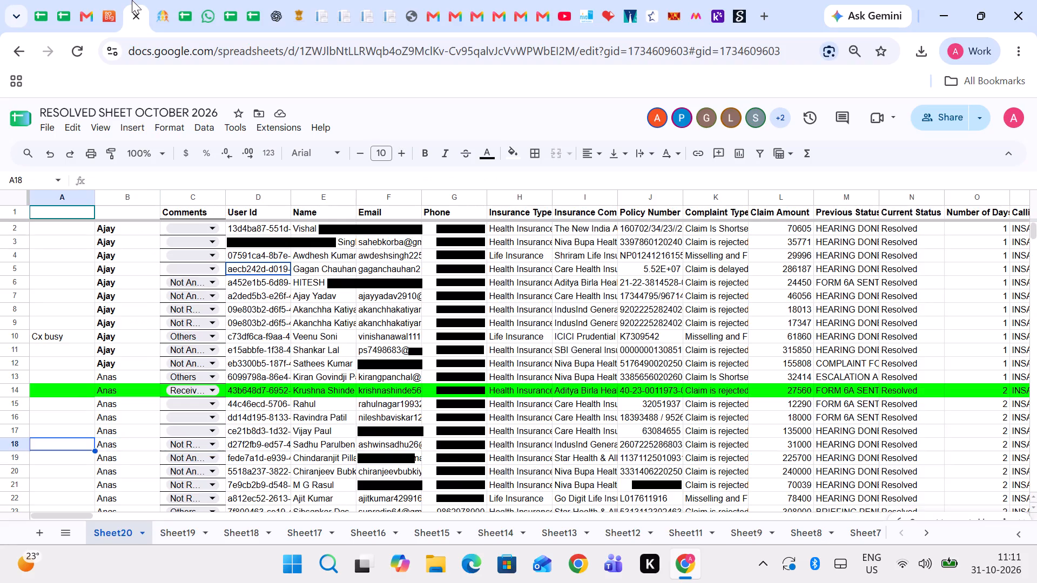
key("Right")
key("Right")
key("Up")
key("Right")
key("Right")
key("Right")
key("Right")
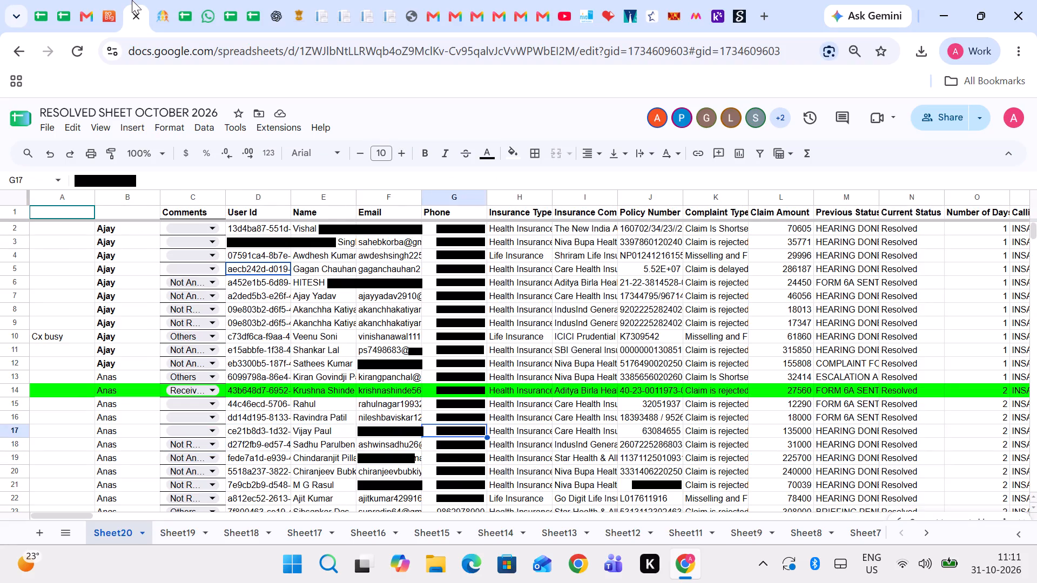
key("ctrl+c")
Switch to the Smartflo dialer, replace the number to call with the copied row 17 phone number, and place the call.
left_click(122, 0)
left_click(111, 2)
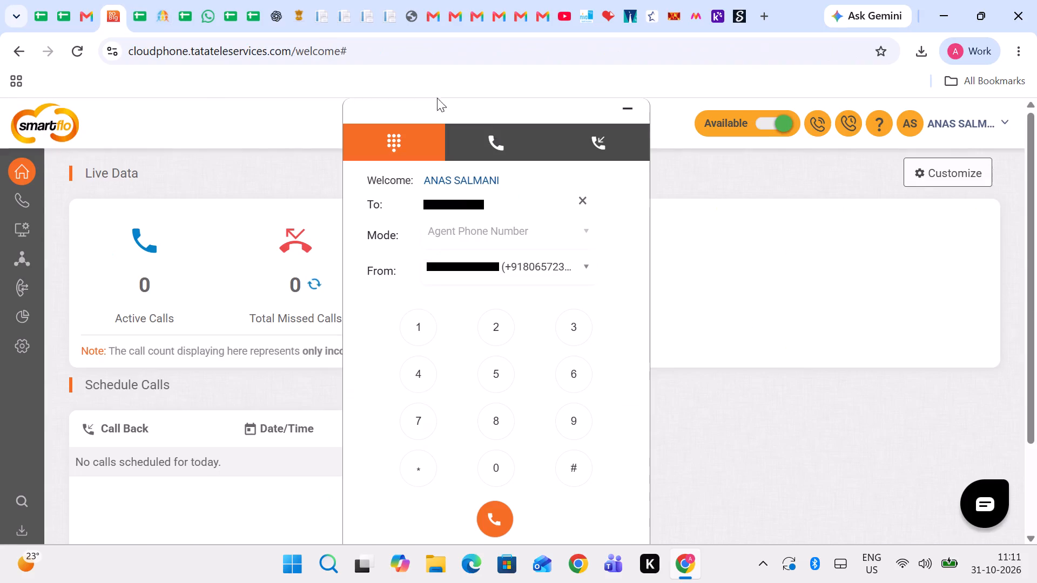
double_click(447, 202)
key("ctrl+v")
left_click(489, 522)
Switch to the Insurance Samadhan complaint list and search it for the copied row 17 phone number.
left_click(158, 0)
left_click_drag(108, 236, 3, 255)
key("ctrl+v")
key("ctrl+Return")
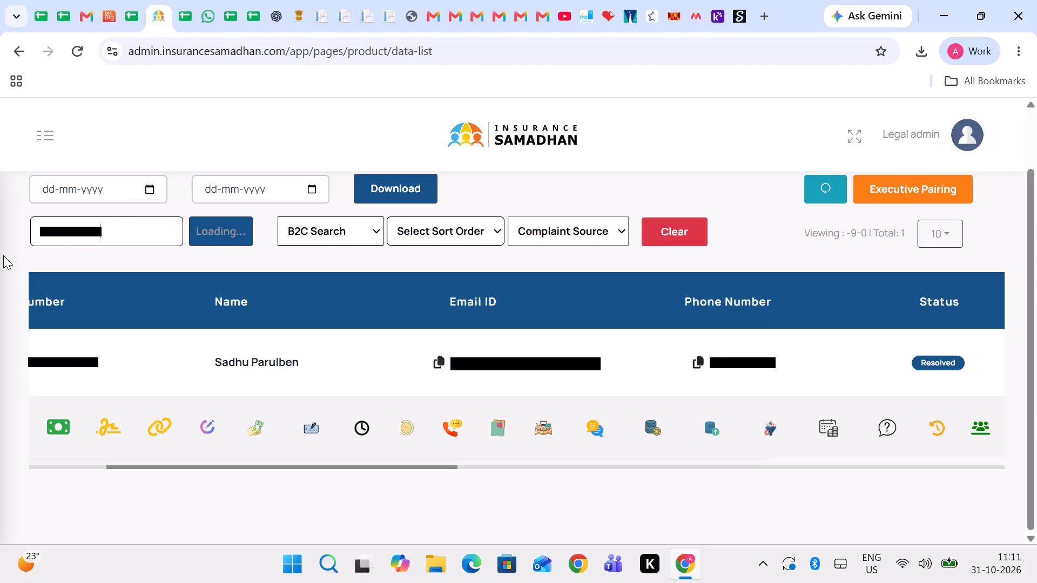
Open the communication log of the row 17 customer's Resolved complaint, add and save the comment "not answering", and leave the log.
left_click(311, 341)
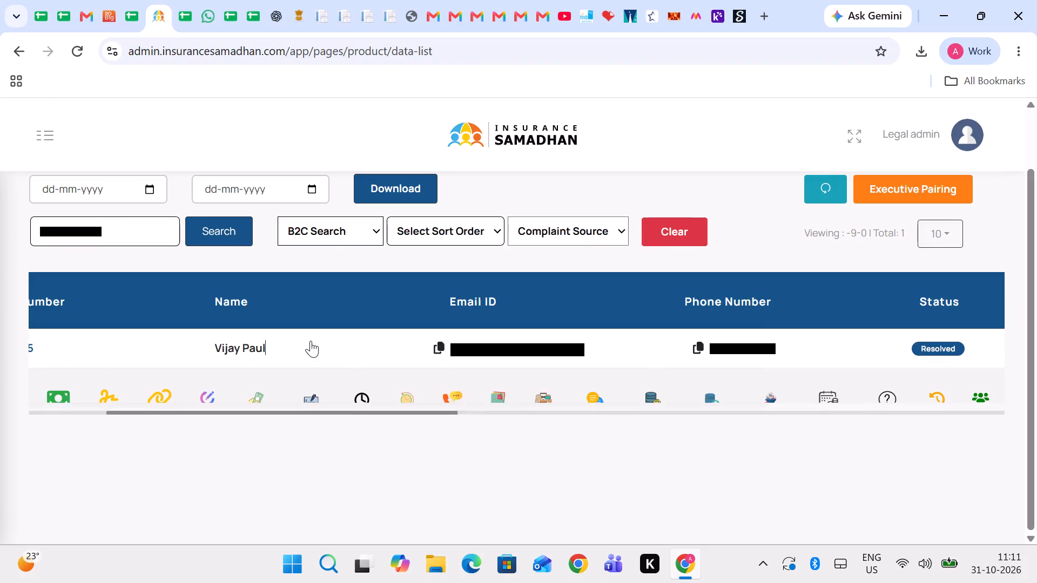
left_click(585, 394)
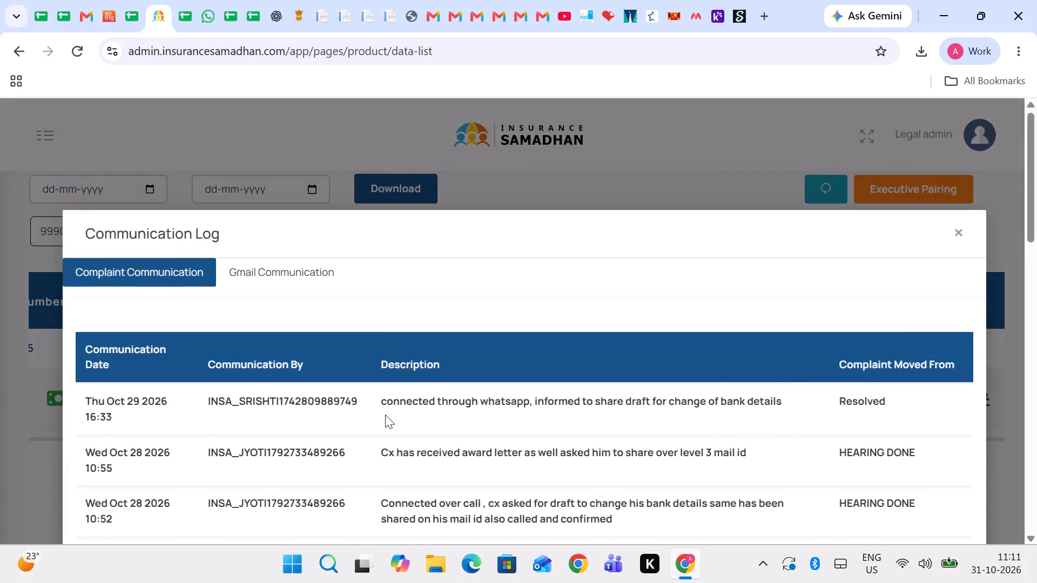
scroll(385, 415, "down", 9)
left_click(562, 506)
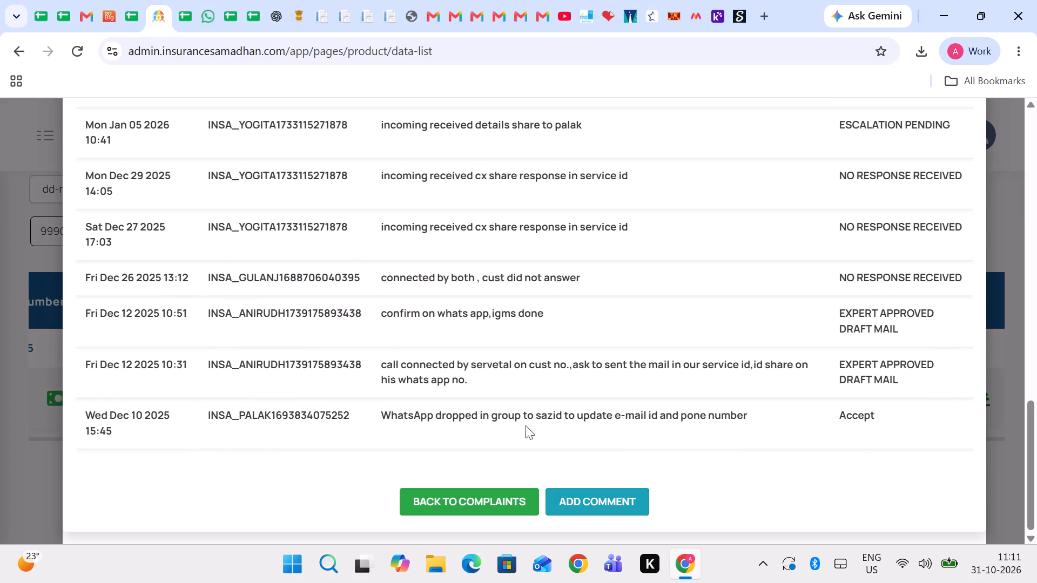
left_click(438, 449)
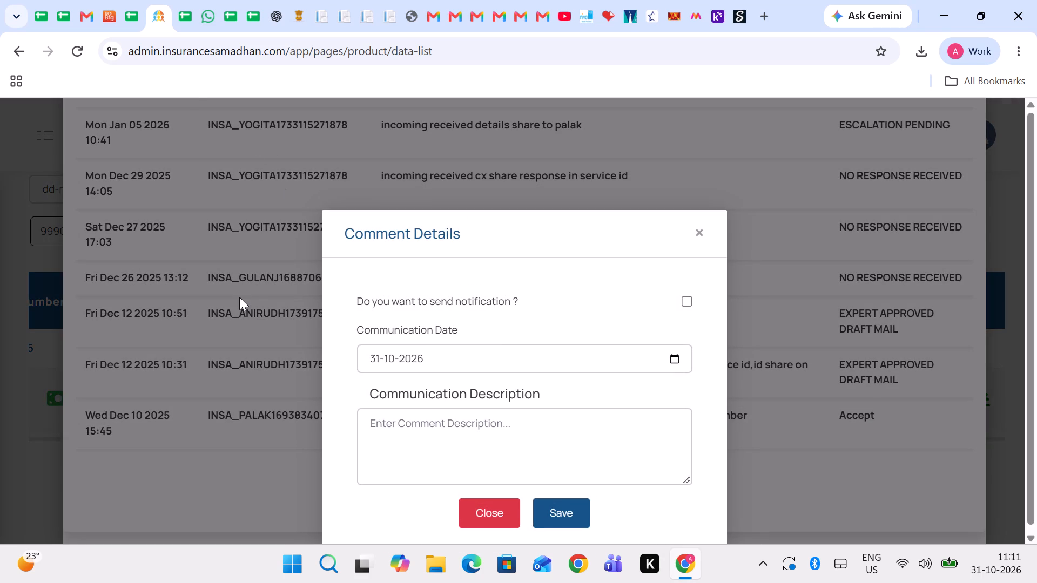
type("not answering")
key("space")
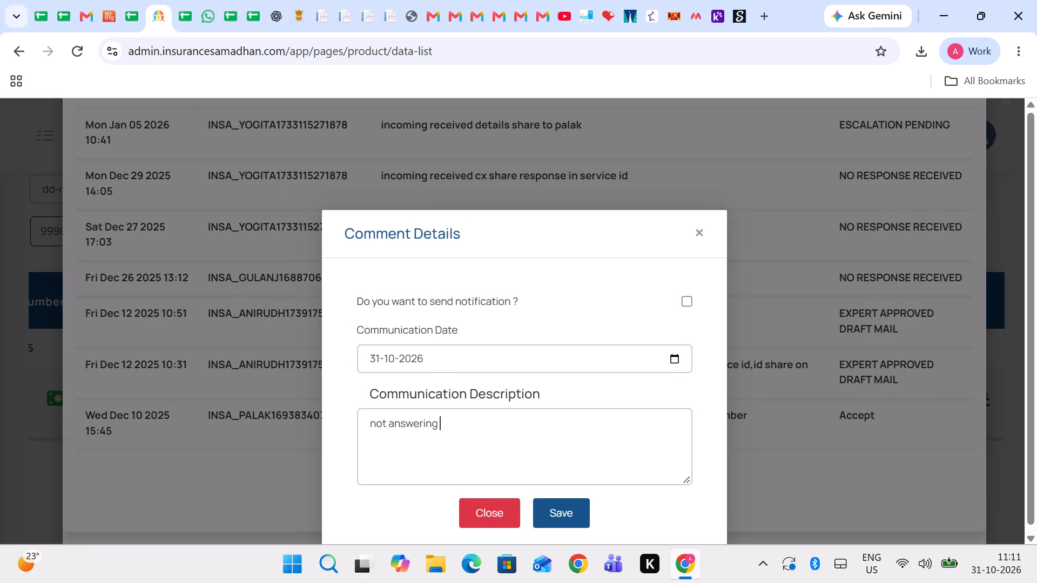
left_click_drag(616, 523, 585, 514)
left_click(578, 513)
left_click(53, 340)
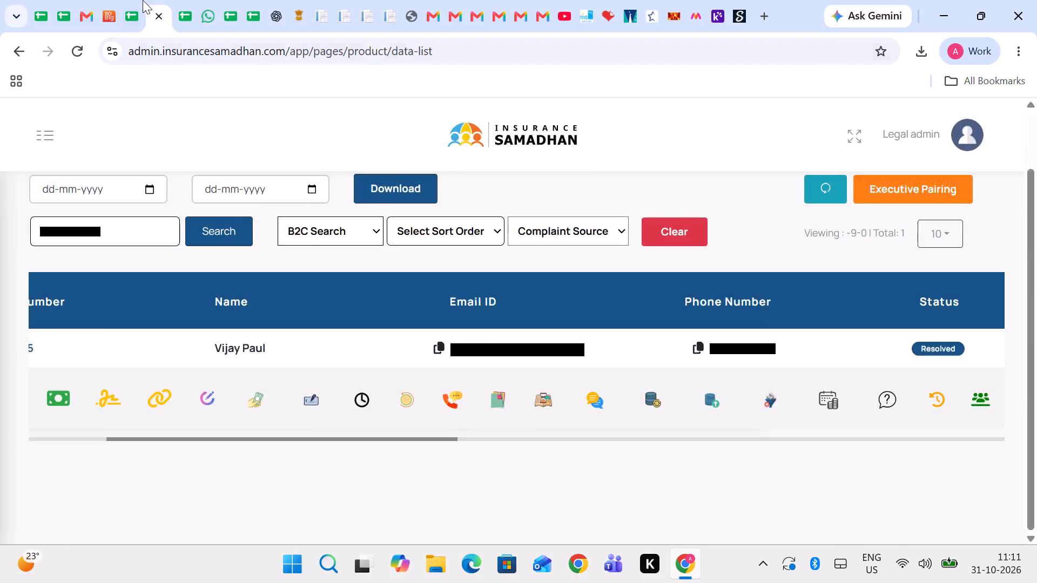
Return to the October resolved sheet and set the row 17 customer's Comments cell to the not-answering option.
left_click(142, 0)
key("Left")
key("Left")
key("Left")
key("Left")
key("Return")
key("Return")
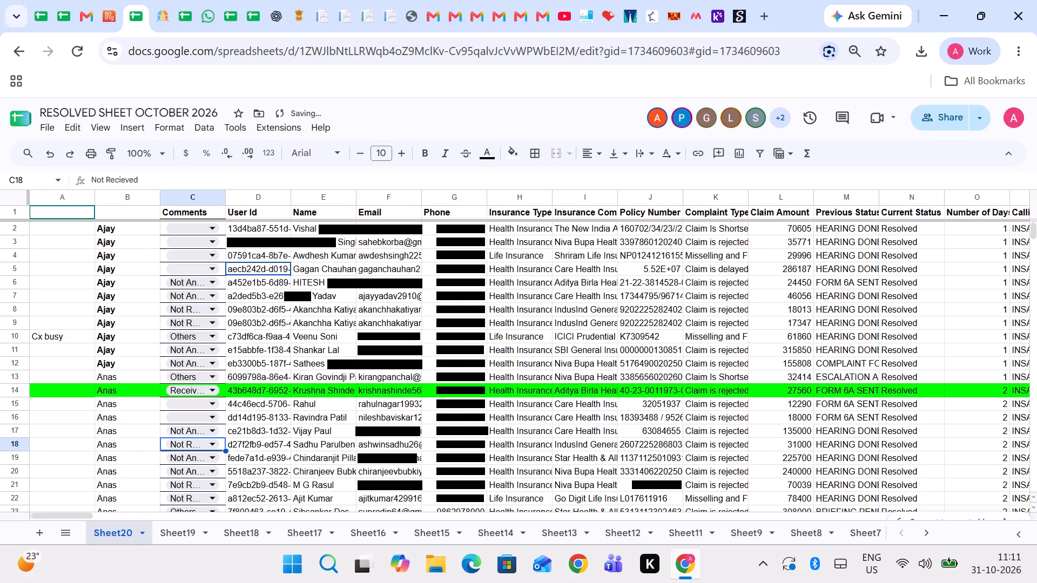
Copy the row 16 customer's phone number from the sheet and call it with the Smartflo dialer.
key("Up")
key("Up")
key("Right")
key("Right")
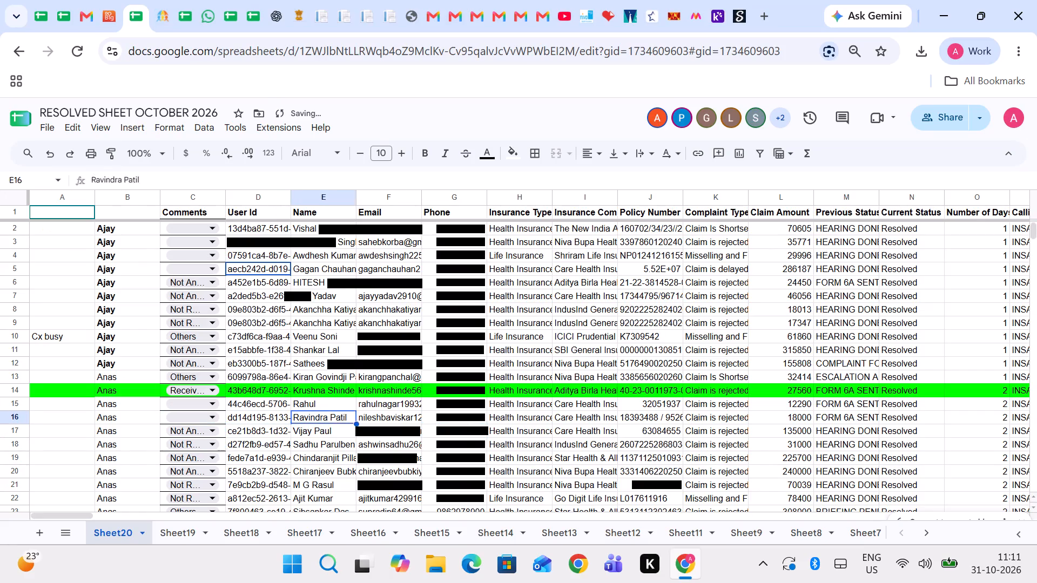
key("Right")
key("Right")
key("ctrl+c")
left_click(112, 0)
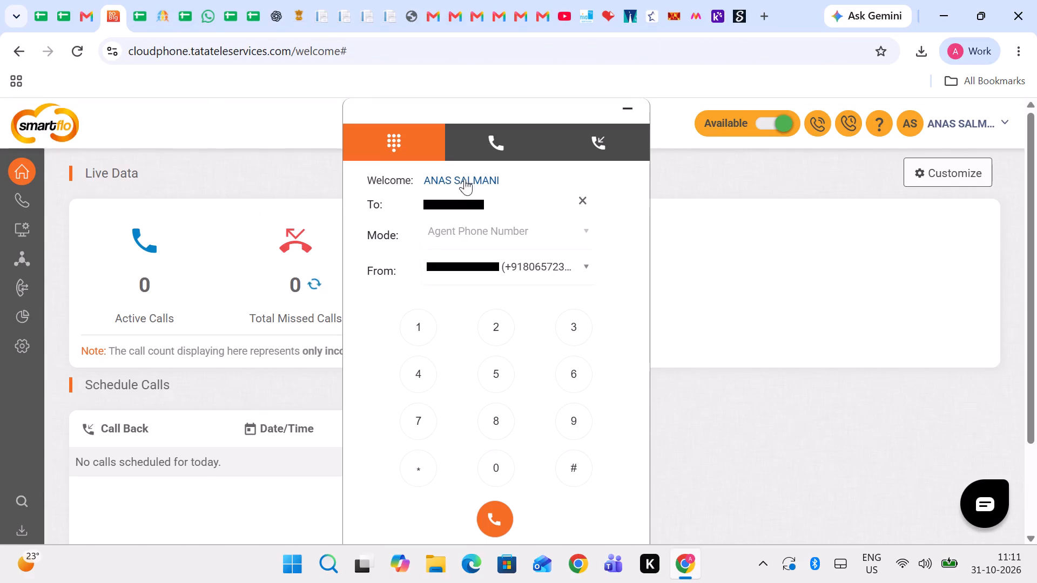
double_click(453, 212)
key("ctrl+v")
left_click(496, 528)
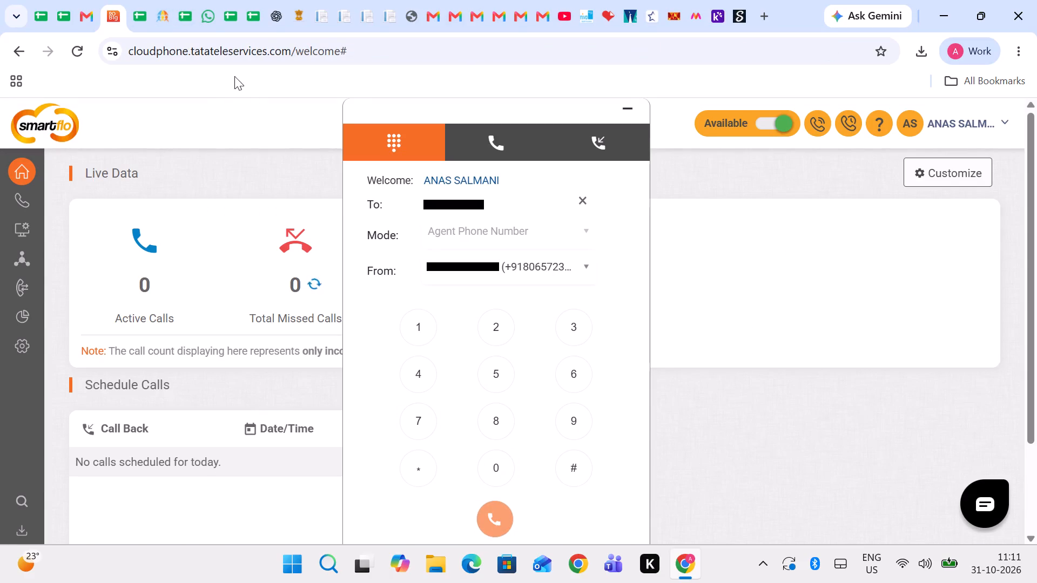
Switch to the Insurance Samadhan complaint list and search it for the copied row 16 phone number.
left_click(165, 0)
left_click_drag(117, 229, 9, 255)
key("ctrl+v")
key("ctrl+Return")
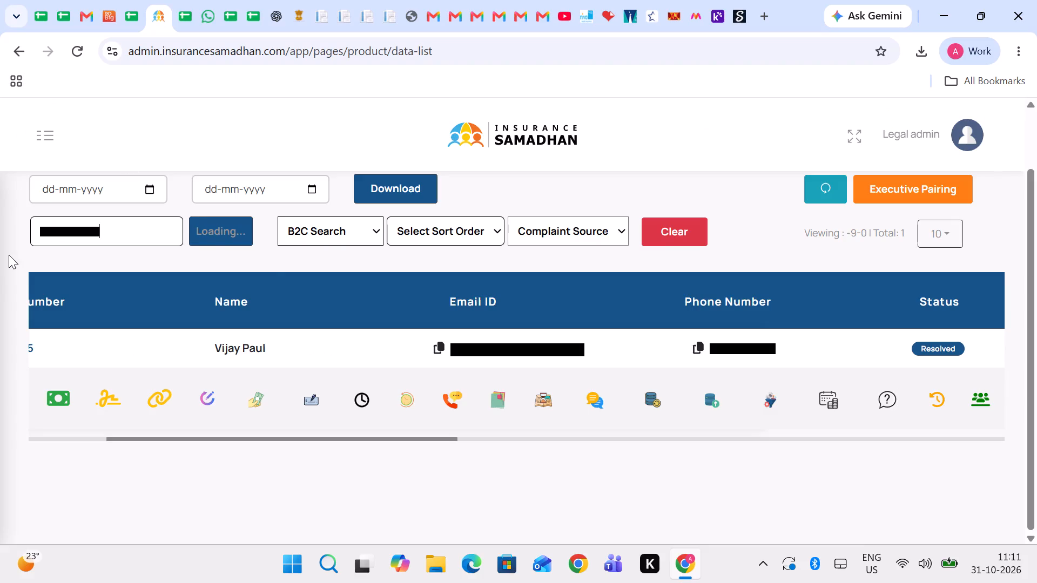
scroll(271, 262, "down", 1)
Expand the actions of the row 16 customer's Resolved complaint and go through its communication log to the end.
left_click(292, 362)
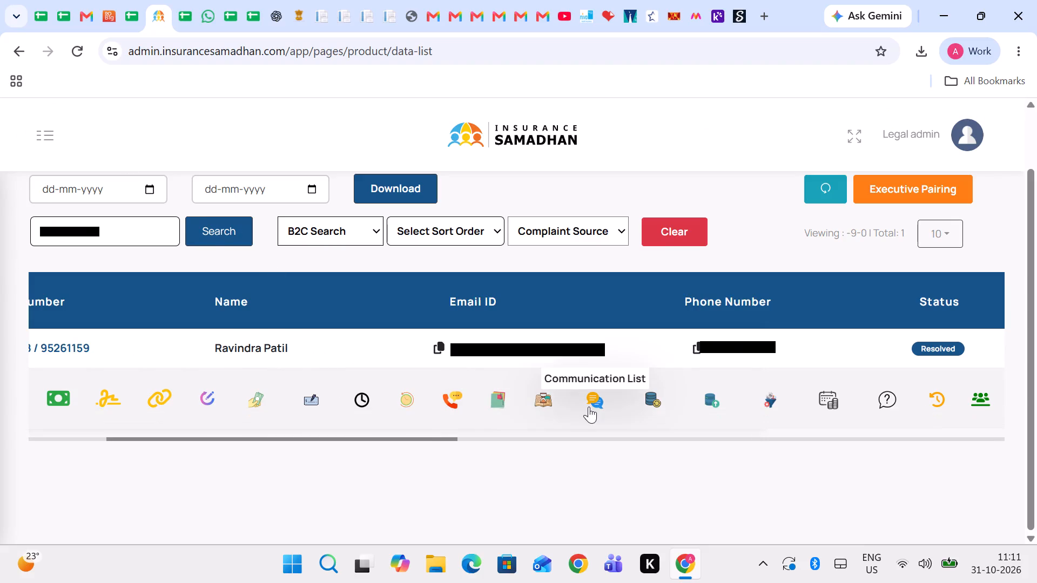
left_click(589, 406)
scroll(403, 406, "down", 1)
left_click_drag(384, 330, 491, 344)
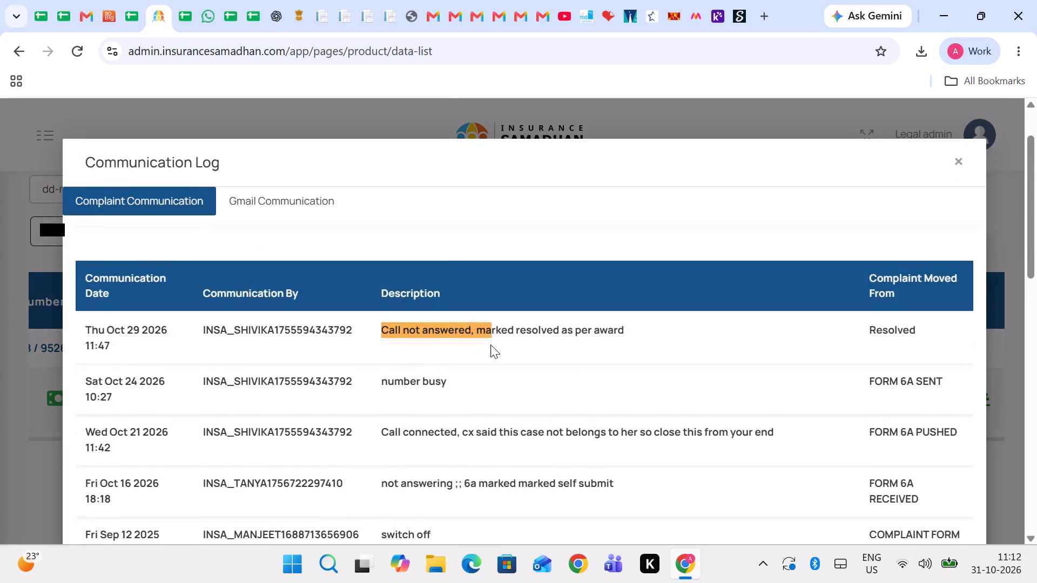
double_click(416, 374)
scroll(416, 374, "down", 6)
Add the comment "not answering" to the row 16 customer's communication log, glance at the sheet row, and save the comment.
left_click(609, 506)
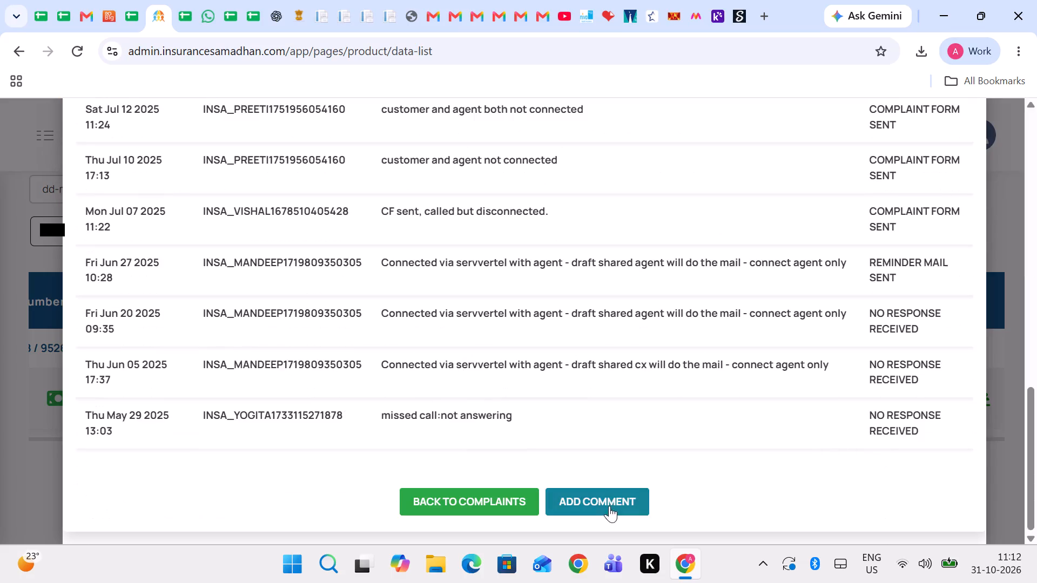
left_click(438, 437)
type("not answering")
key("space")
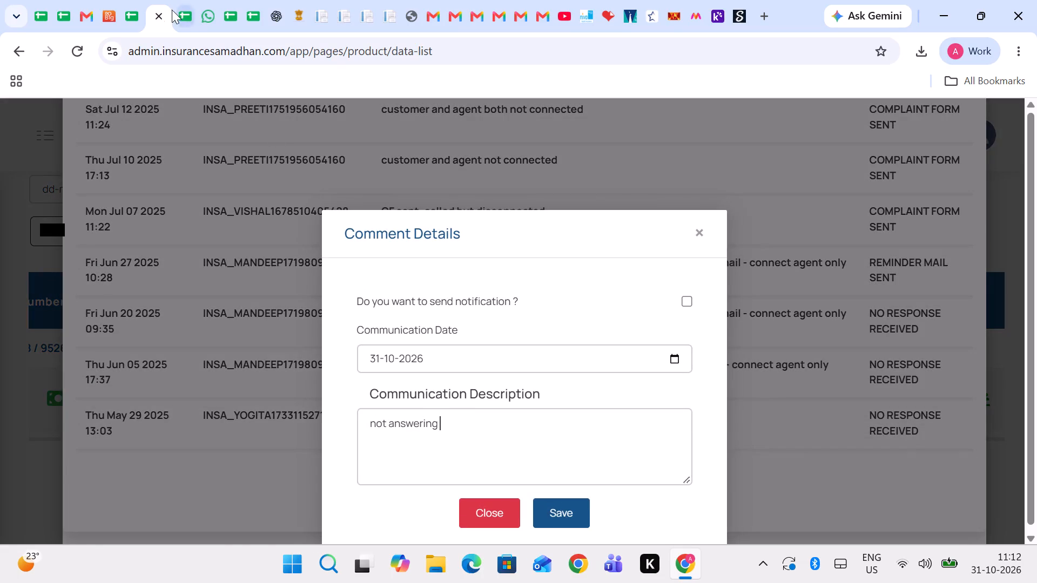
left_click(137, 0)
key("Left")
key("Left")
key("Left")
key("Left")
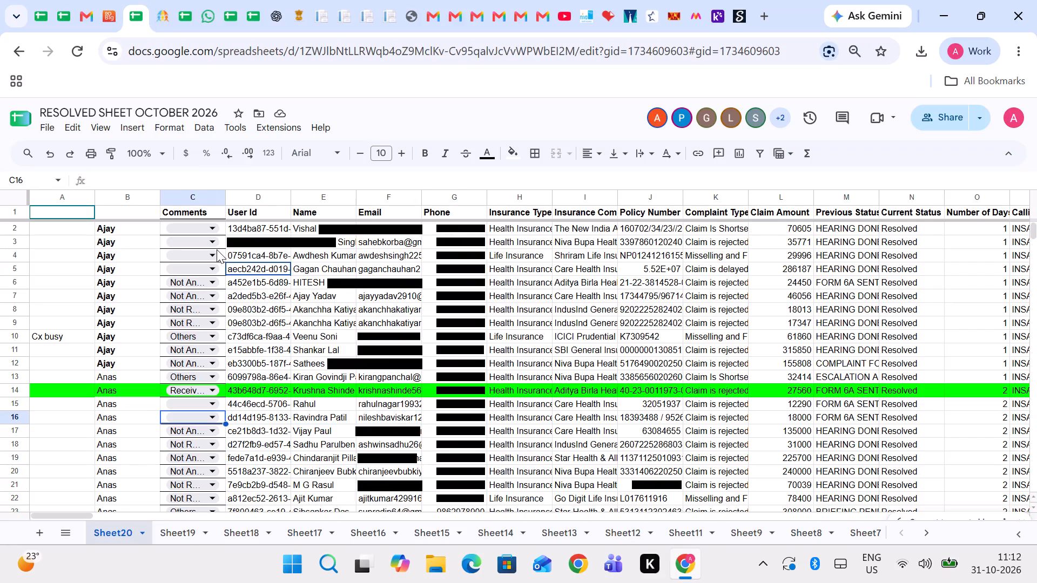
key("Right")
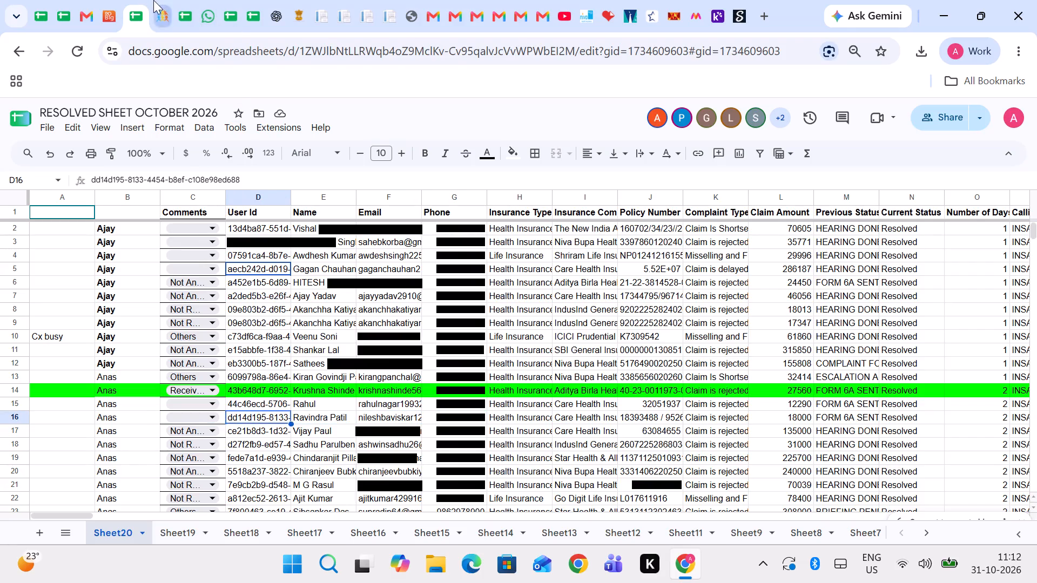
left_click(153, 0)
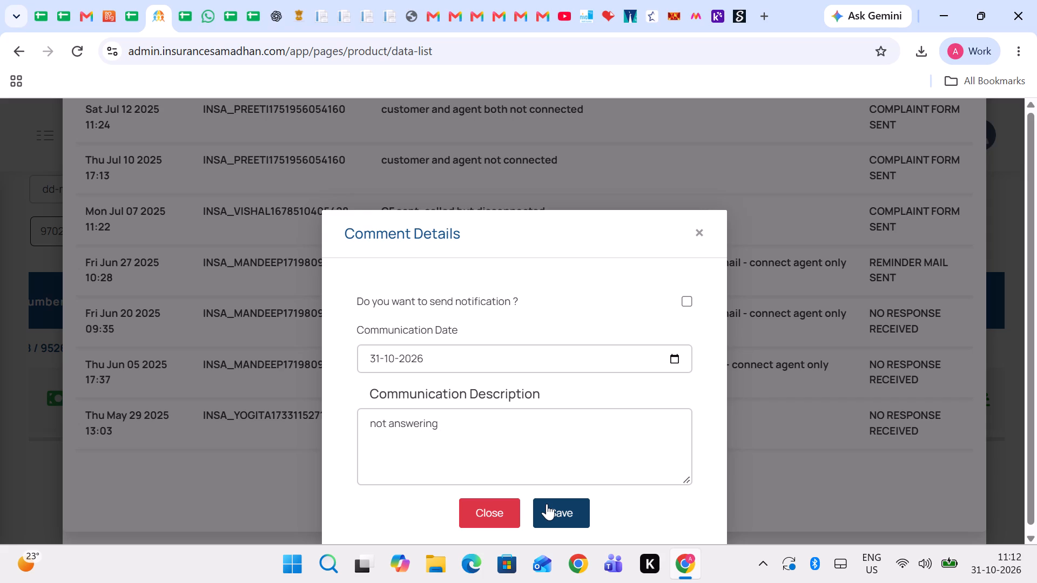
left_click(547, 504)
Return to the October resolved sheet and set the row 16 customer's Comments value to Not Answering.
left_click(131, 0)
key("Left")
key("Left")
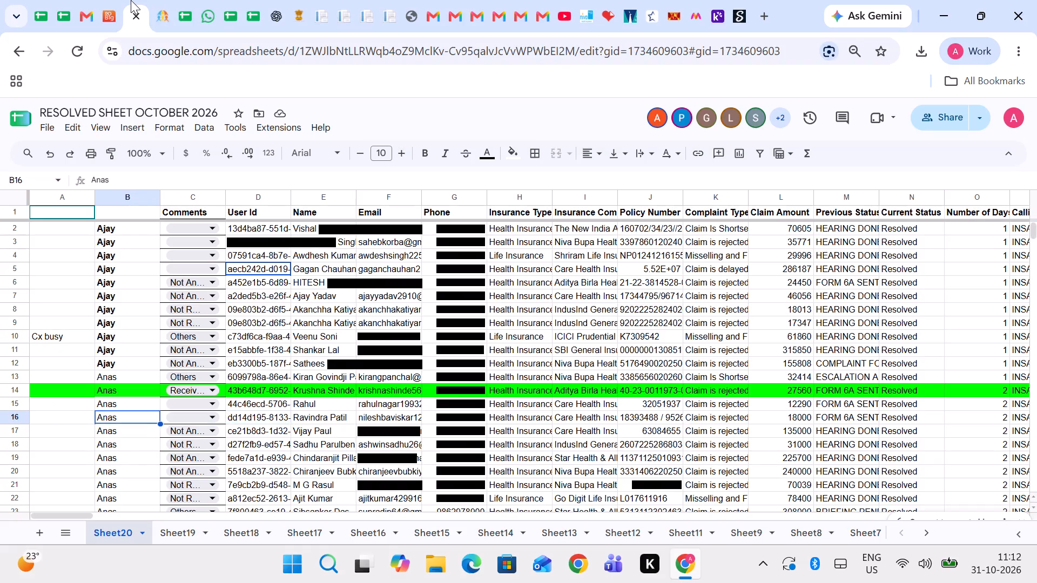
key("Right")
key("Return")
key("Return")
Copy the row 15 customer's phone number from the sheet and enter it as the number to call in Smartflo.
key("Up")
key("Up")
key("Right")
key("Right")
key("Right")
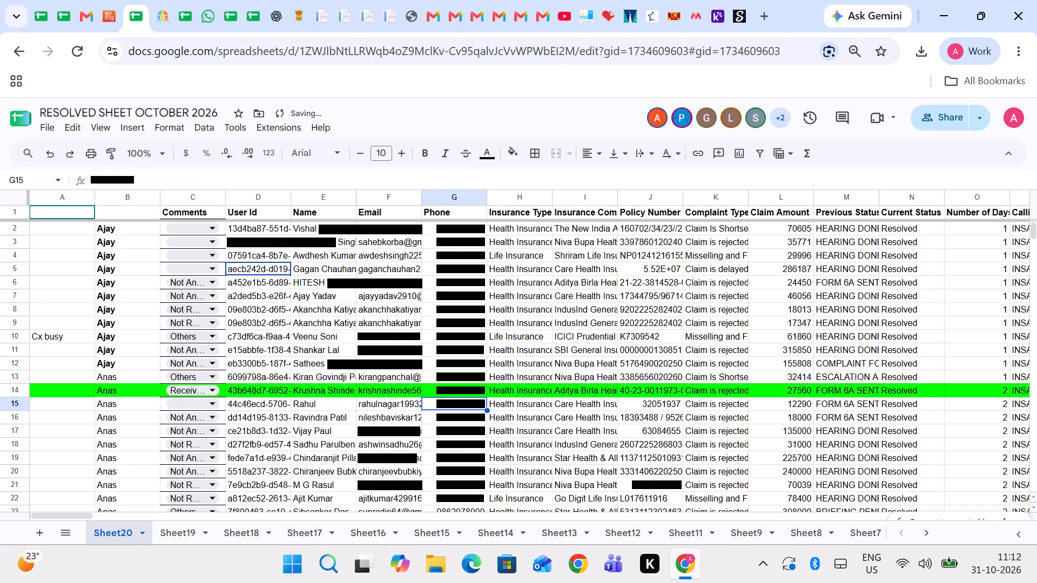
key("Right")
key("ctrl+c")
left_click(163, 0)
left_click(113, 0)
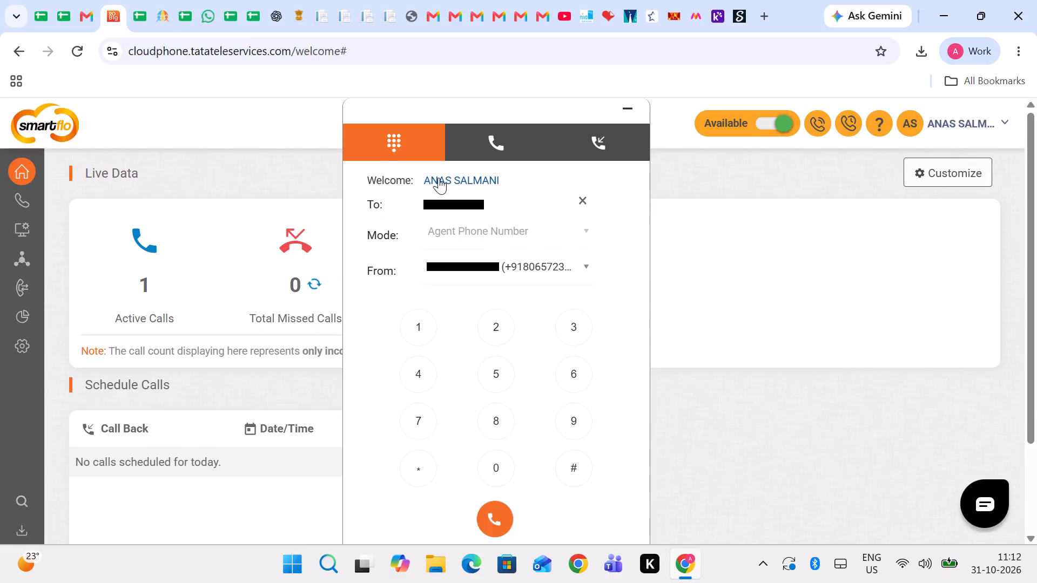
double_click(454, 204)
key("ctrl+v")
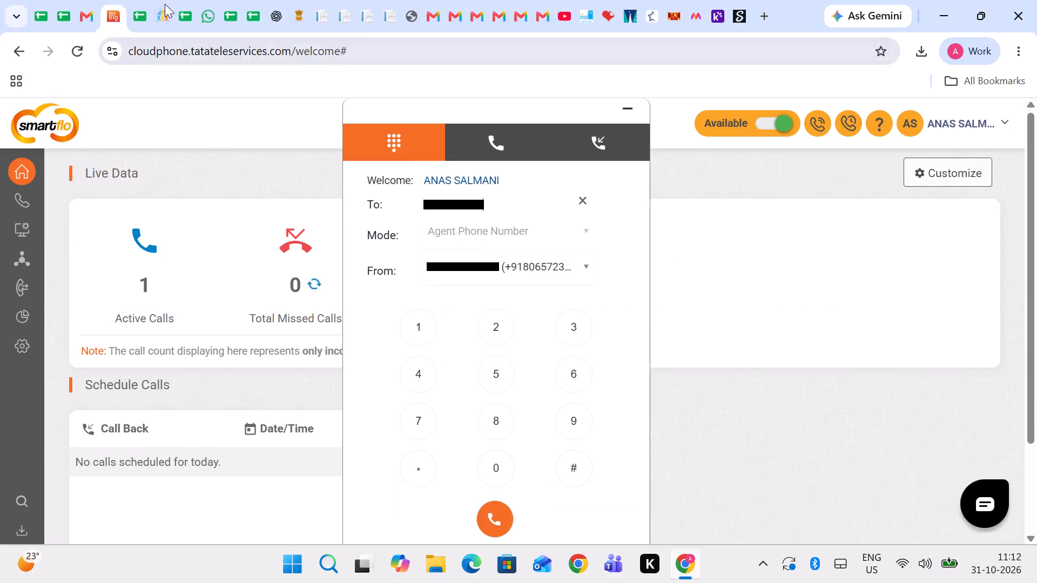
Switch to the Insurance Samadhan complaint list, leave the open log, and search for the copied row 15 phone number.
left_click(165, 4)
left_click(58, 262)
left_click_drag(121, 217, 15, 241)
key("ctrl+v")
key("ctrl+Return")
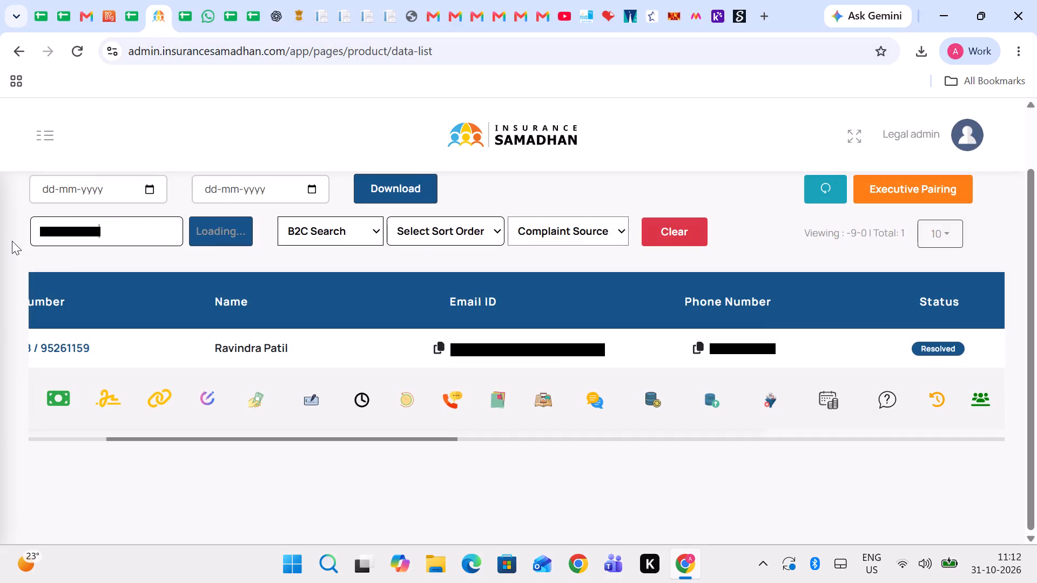
Switch back to Smartflo and place the call to the row 15 customer.
left_click(119, 0)
left_click(490, 512)
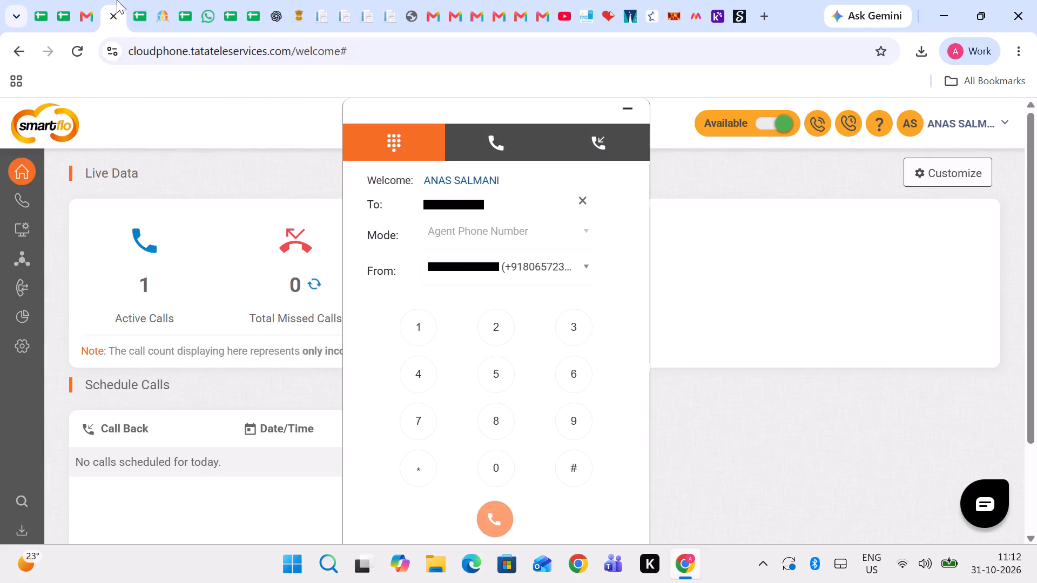
Swap the order of the Smartflo and Insurance Samadhan browser tabs around the sheet, and check the call in Smartflo.
left_click_drag(115, 0, 161, 0)
left_click_drag(133, 0, 116, 0)
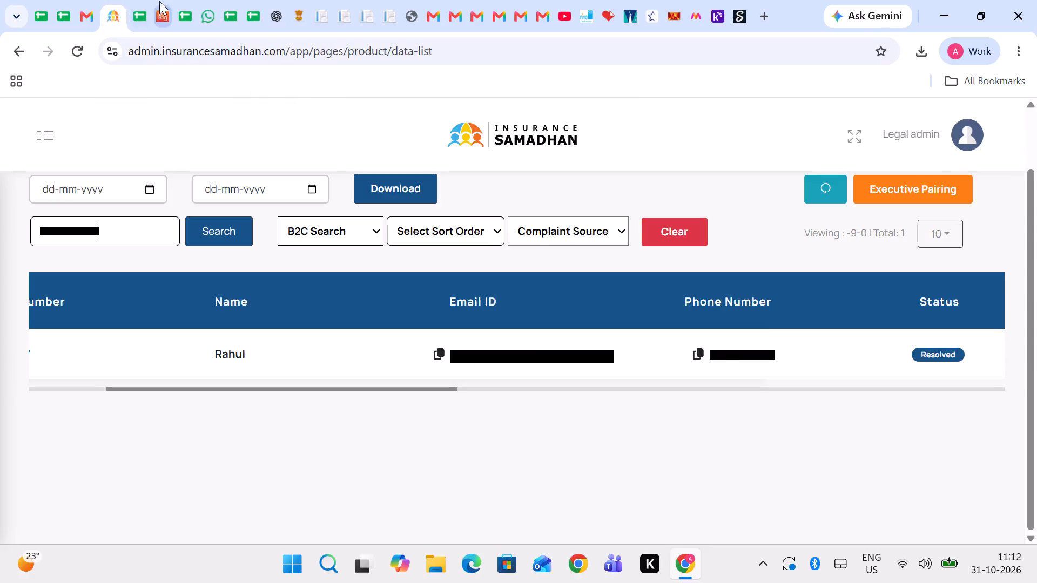
left_click(159, 1)
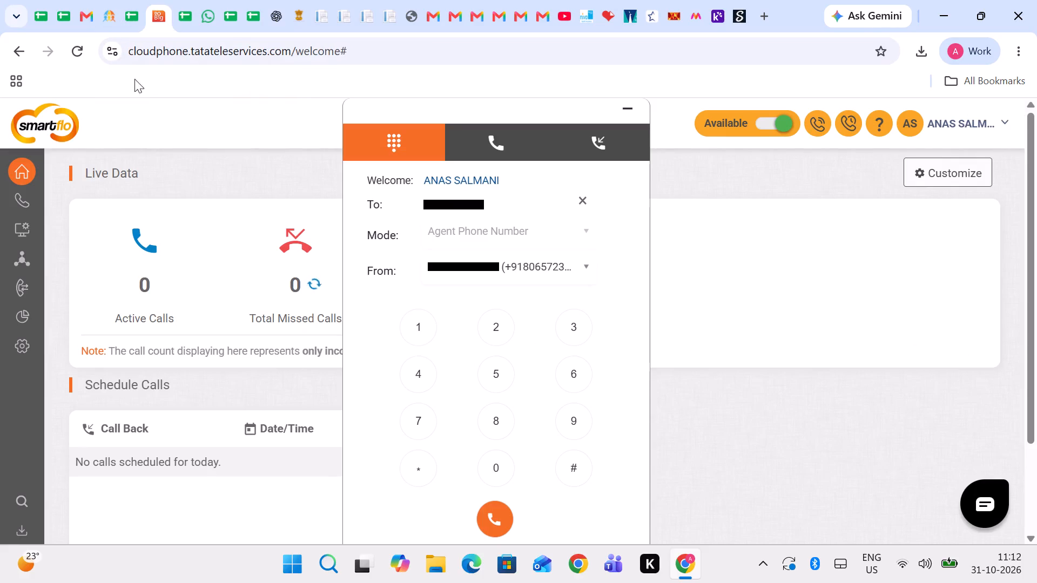
Expand the actions of the row 15 customer's Resolved complaint, review its dated status history, and leave the history.
left_click(100, 28)
left_click(380, 374)
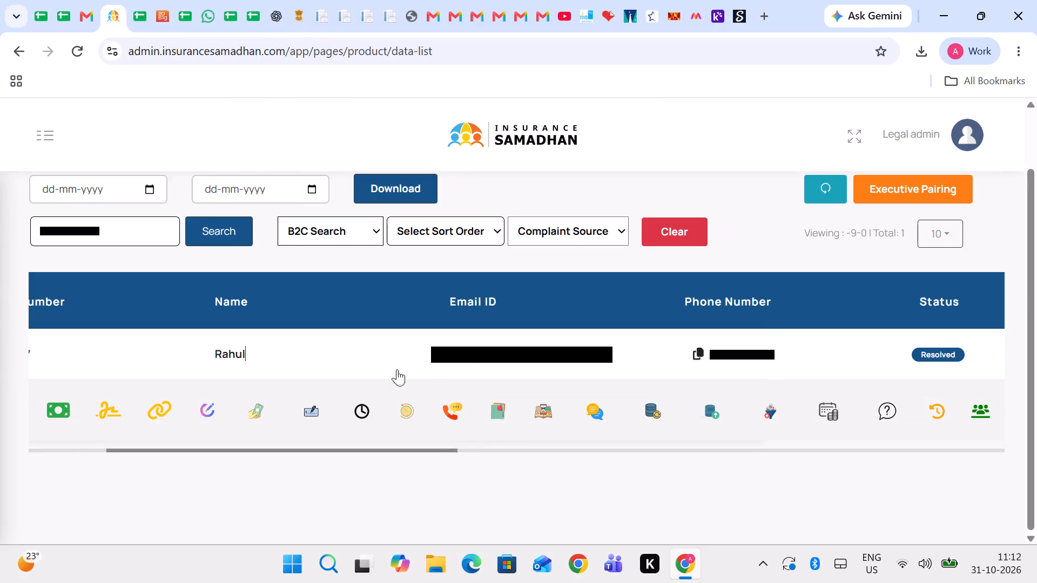
left_click(405, 418)
scroll(405, 418, "down", 7)
left_click(146, 490)
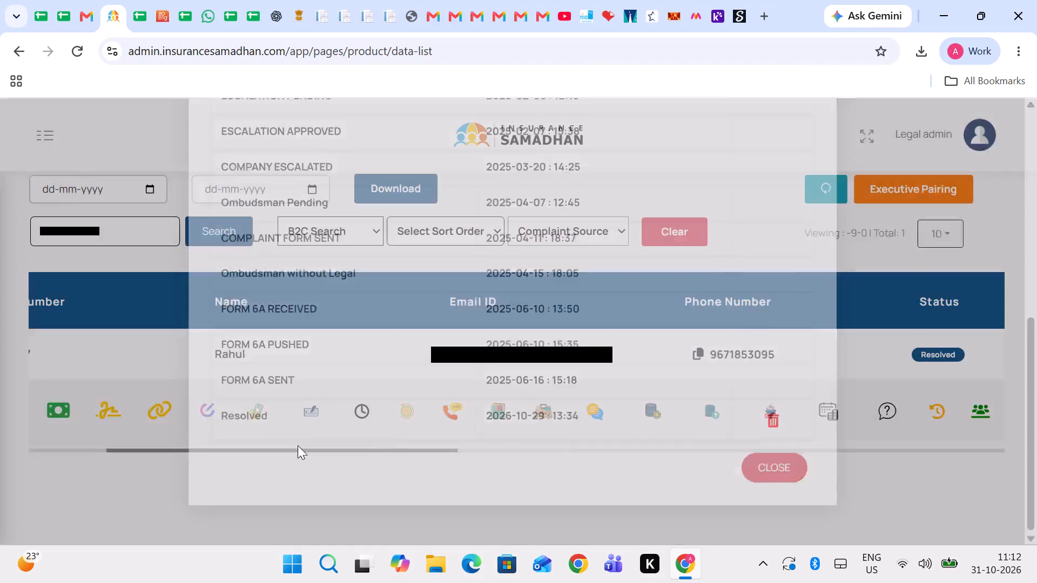
Go through the row 15 customer's communication log to the end and open a new comment entry.
left_click(585, 421)
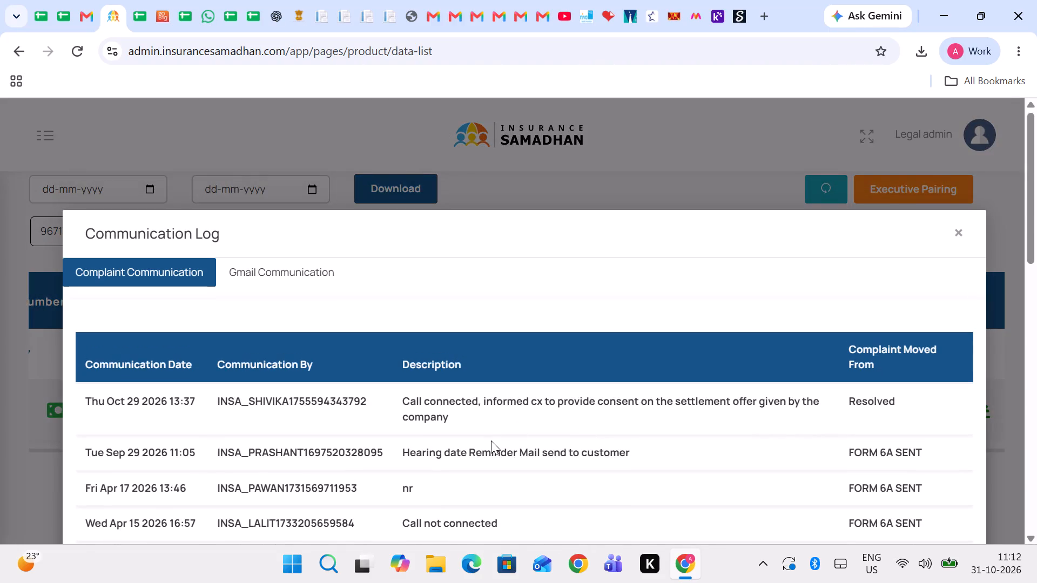
scroll(491, 440, "down", 8)
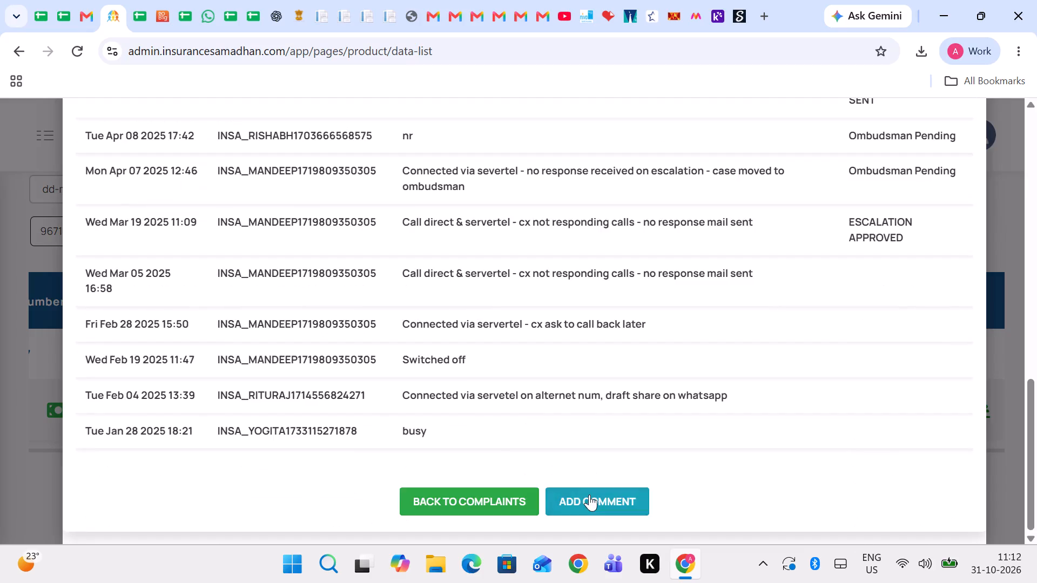
left_click(589, 494)
left_click(450, 439)
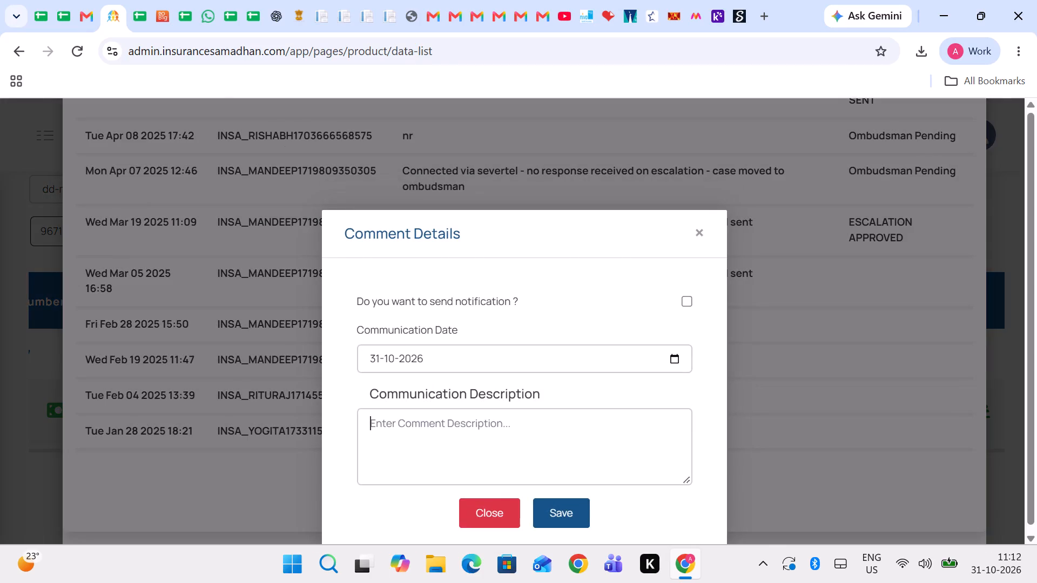
Return to the October resolved sheet and set the row 15 customer's Comments value to Not Answering.
left_click(147, 15)
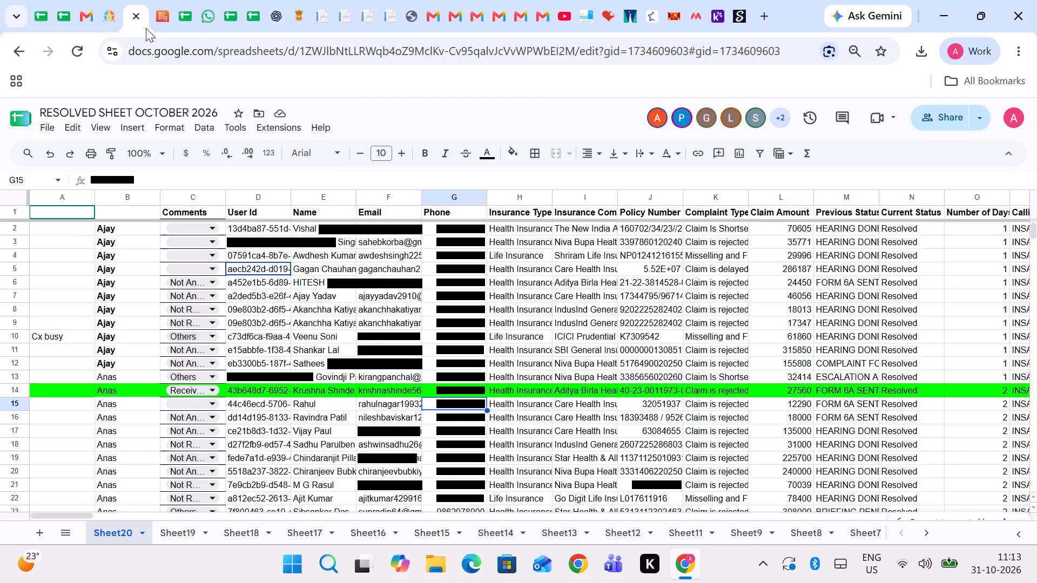
key("Left")
key("Left")
key("Left")
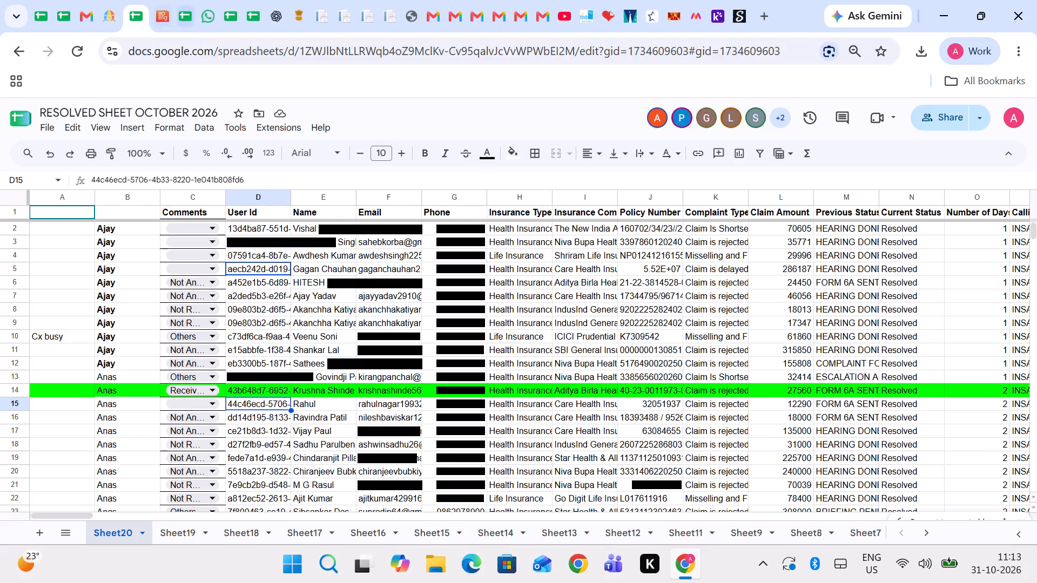
key("Left")
key("Return")
key("Return")
key("Up")
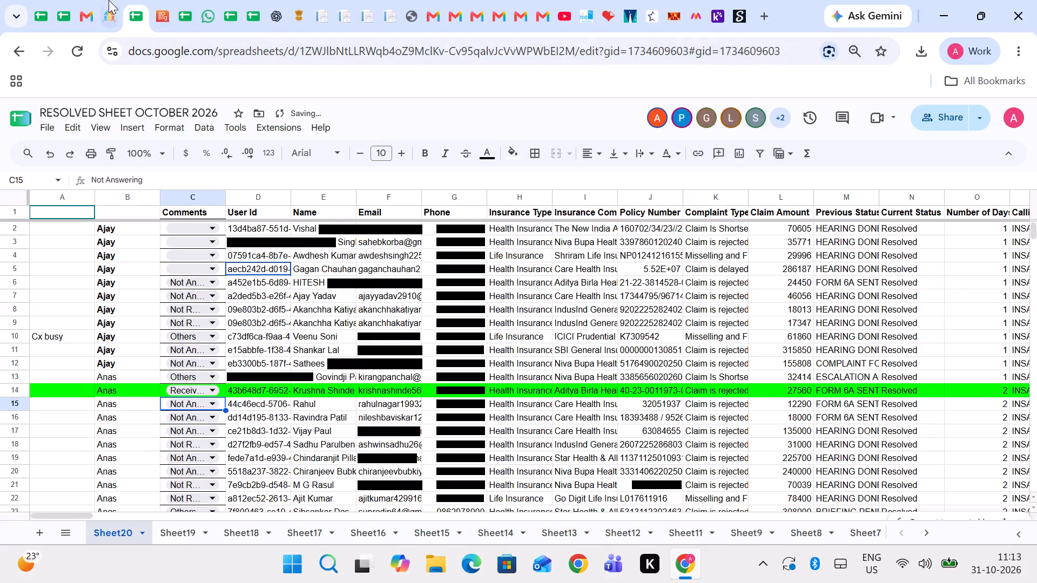
Enter "not answering" in the row 15 customer's open comment, save it, and leave the communication log.
left_click(104, 0)
type("not answering")
key("space")
left_click(568, 513)
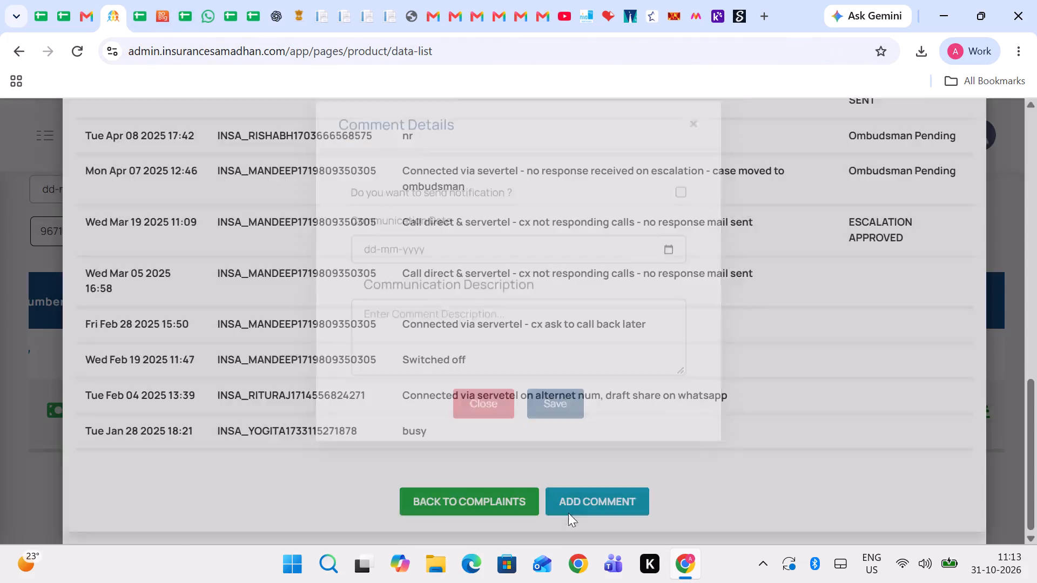
left_click(14, 286)
Return to the October resolved sheet and look down the assigned rows for the first one belonging to Pankaj.
left_click(135, 0)
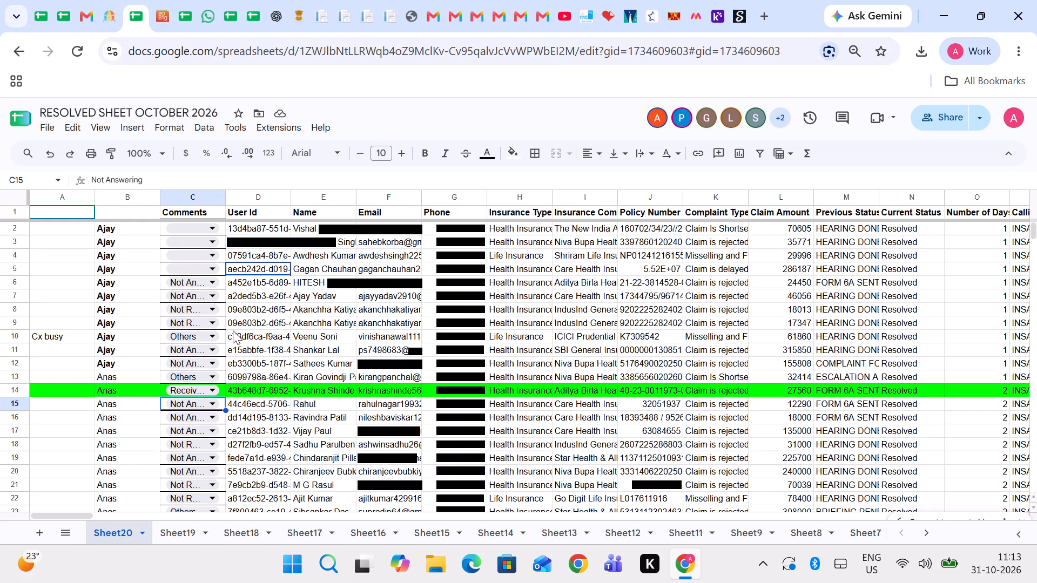
scroll(233, 330, "down", 3)
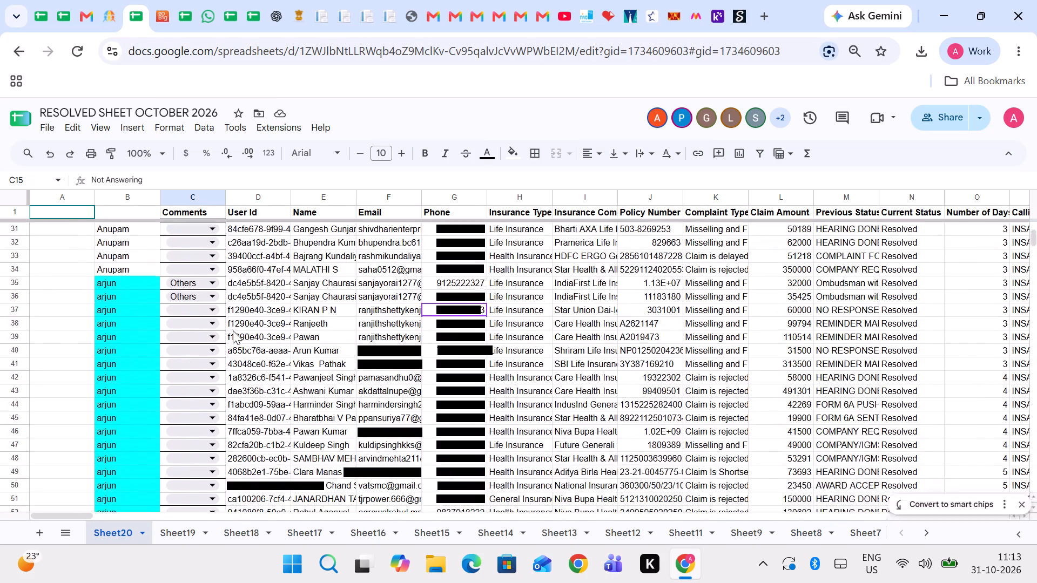
scroll(233, 330, "down", 2)
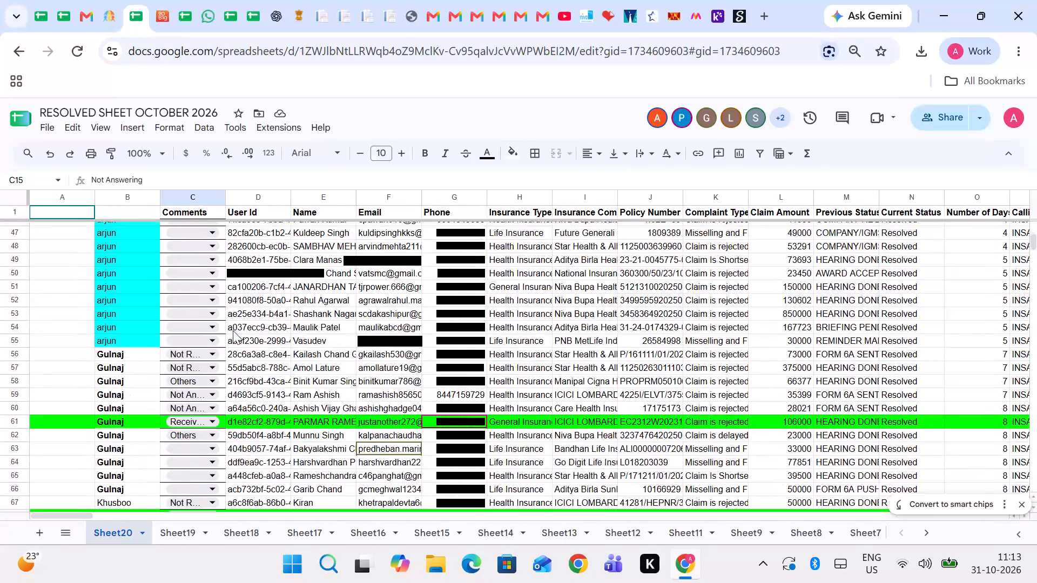
scroll(233, 330, "down", 4)
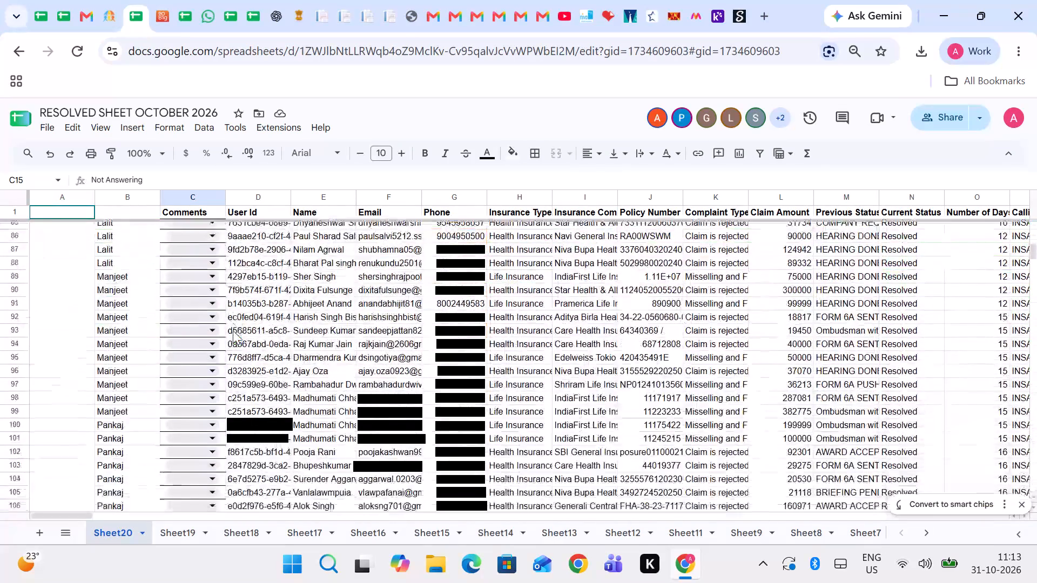
scroll(233, 330, "up", 1)
scroll(233, 330, "down", 3)
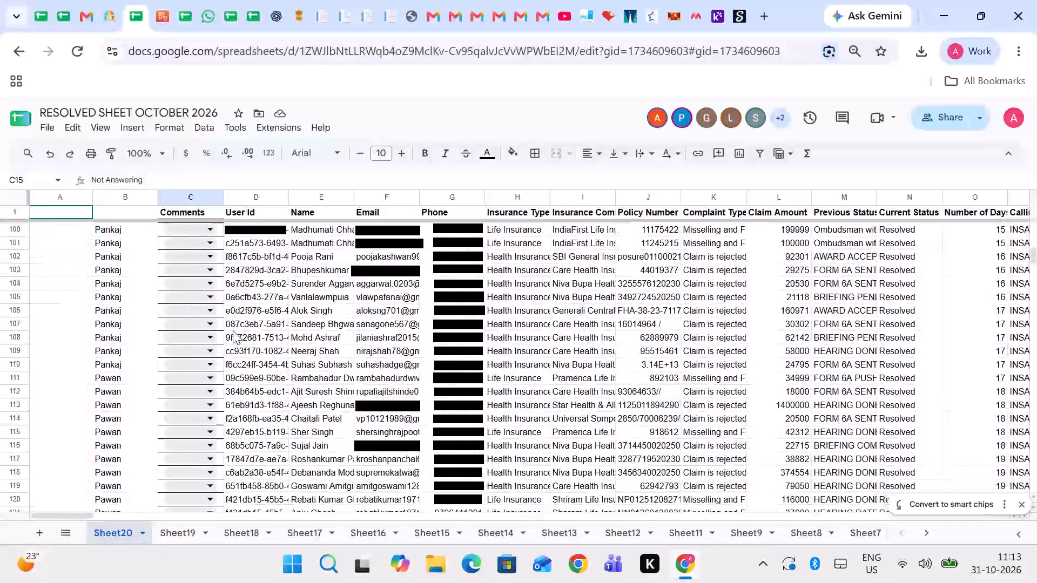
scroll(137, 277, "up", 1)
Copy the phone number of the first Pankaj customer, in row 100, and call it with the Smartflo dialer.
left_click(125, 246)
key("Right")
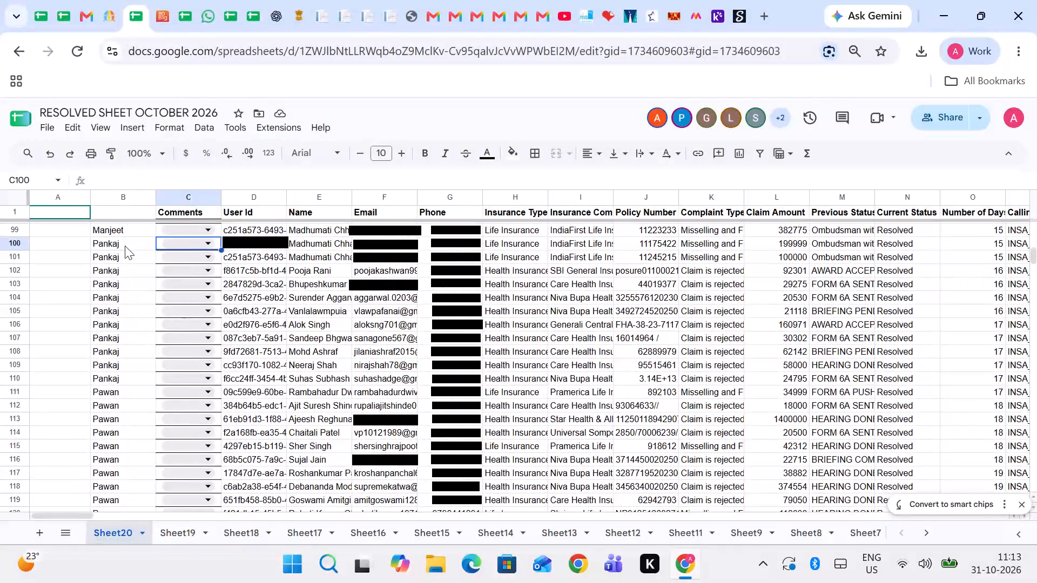
key("Right")
key("Right")
key("Left")
key("Left")
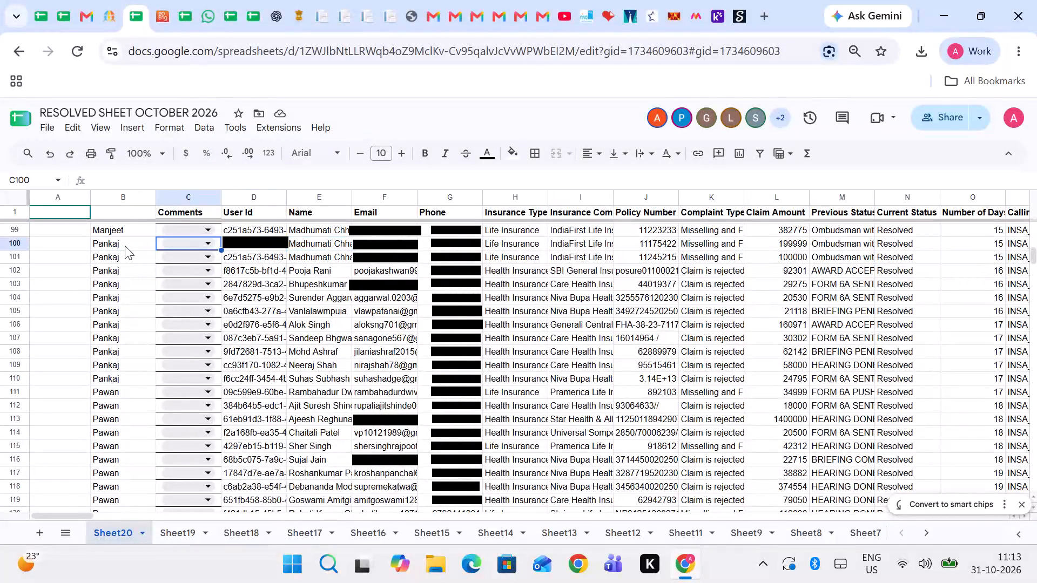
key("Right")
key("Right")
key("Right")
key("Right")
key("ctrl+c")
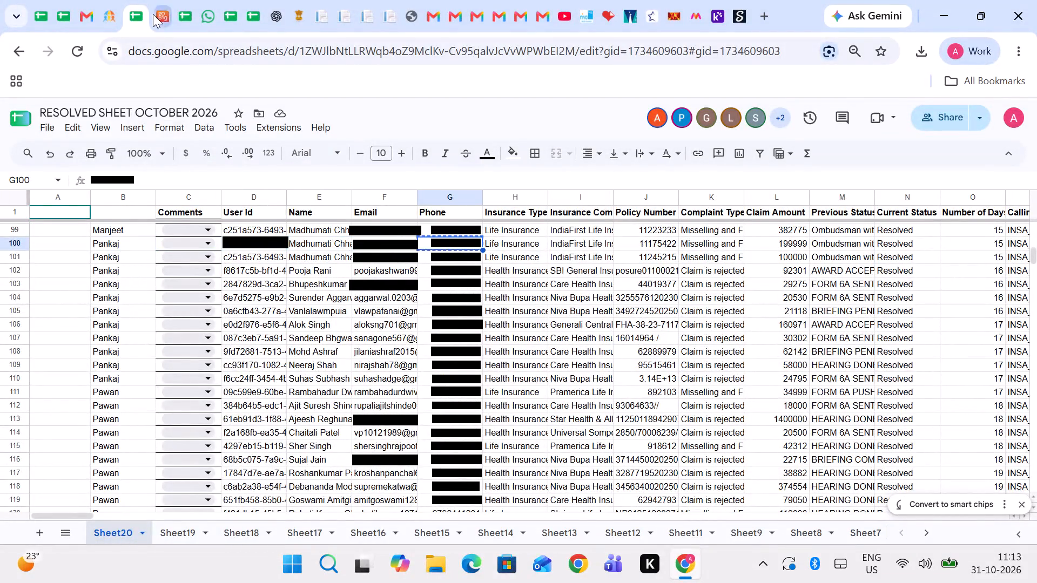
left_click(153, 14)
double_click(447, 202)
key("ctrl+v")
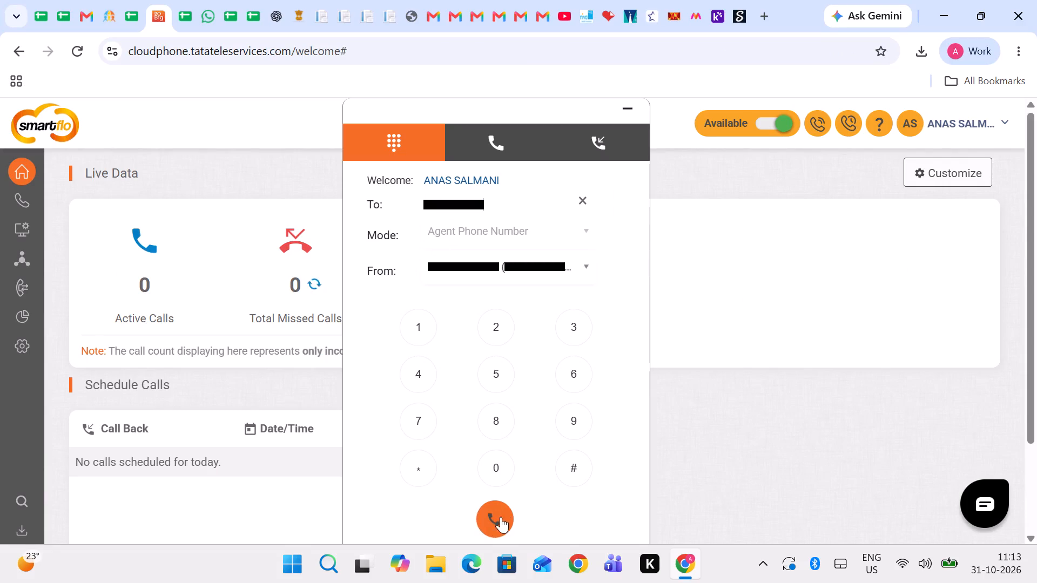
left_click(495, 523)
Switch to the Insurance Samadhan complaint list and search it for the copied row 100 phone number.
left_click(117, 1)
left_click_drag(113, 229, 11, 241)
key("ctrl+v")
key("ctrl+Return")
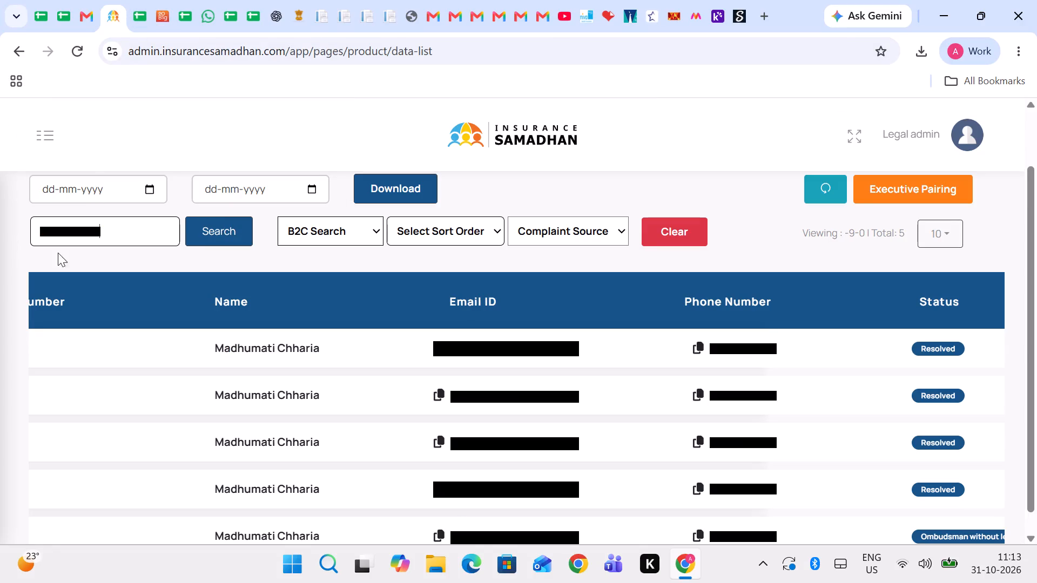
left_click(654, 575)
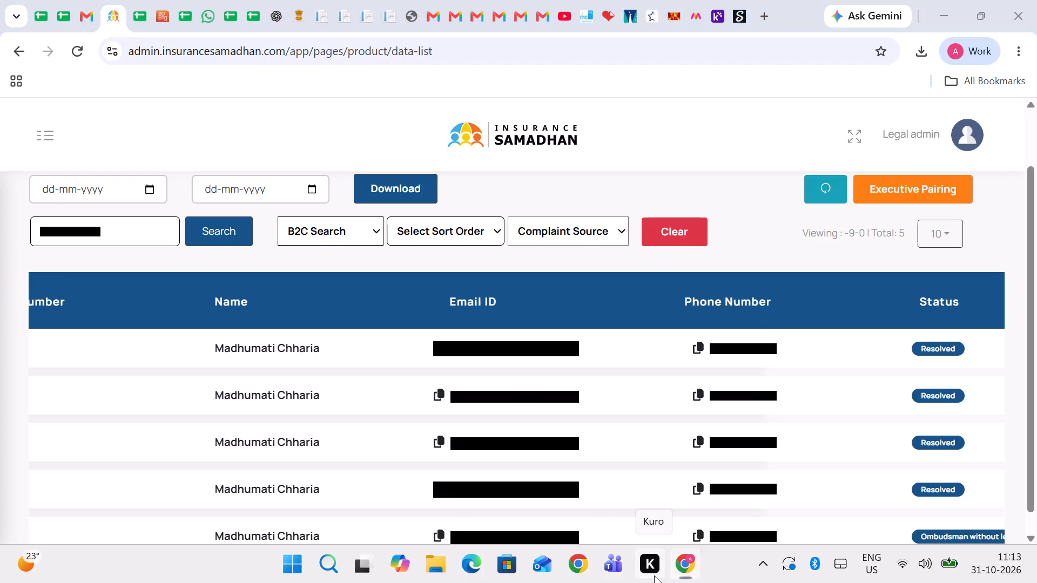
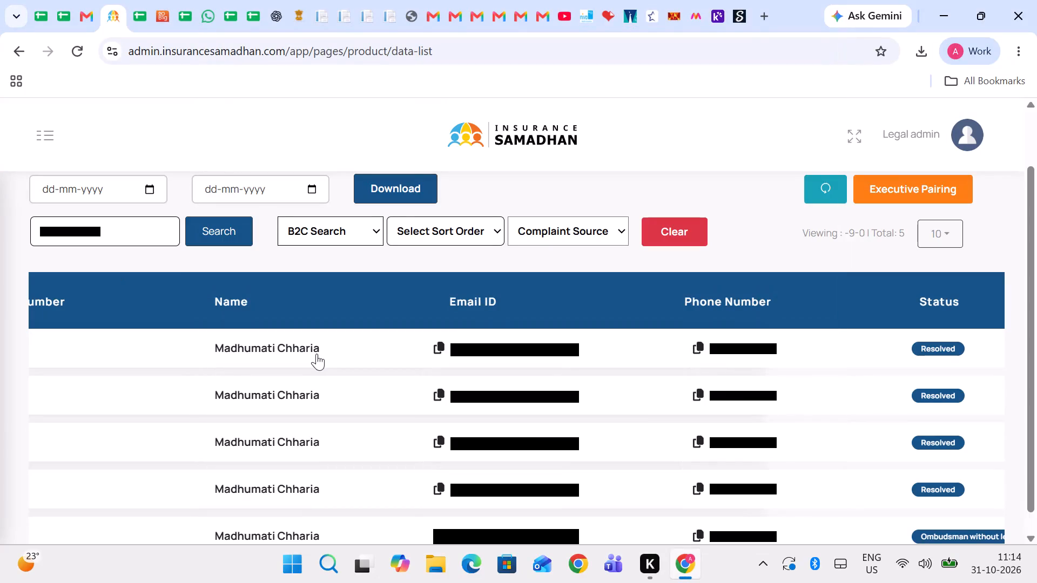
Open the first complaint in the search results and review its Resolution section.
scroll(548, 390, "down", 2)
scroll(548, 390, "left", 4)
scroll(548, 390, "right", 2)
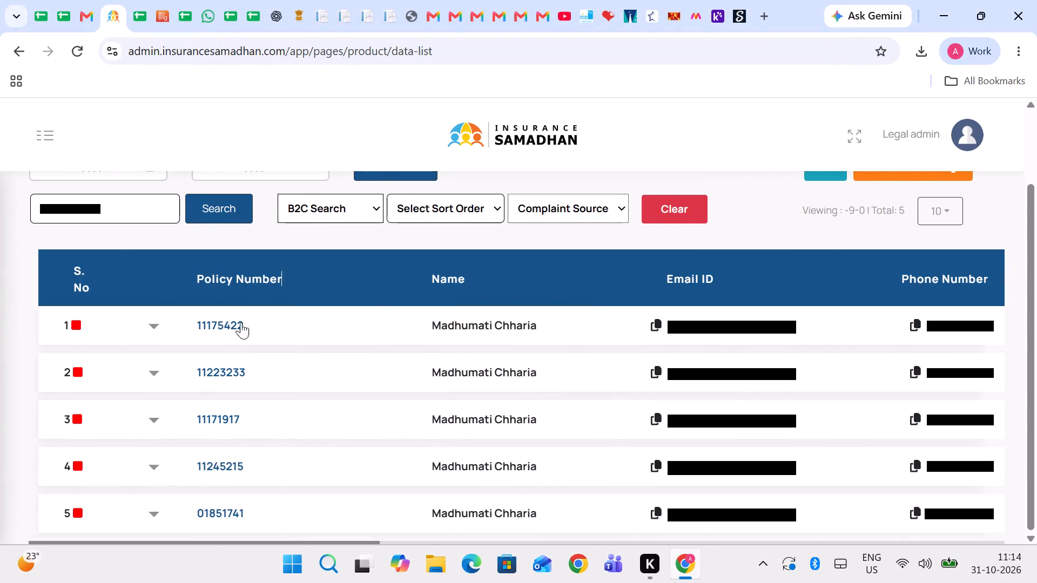
left_click(215, 320)
left_click(433, 247)
scroll(432, 247, "down", 1)
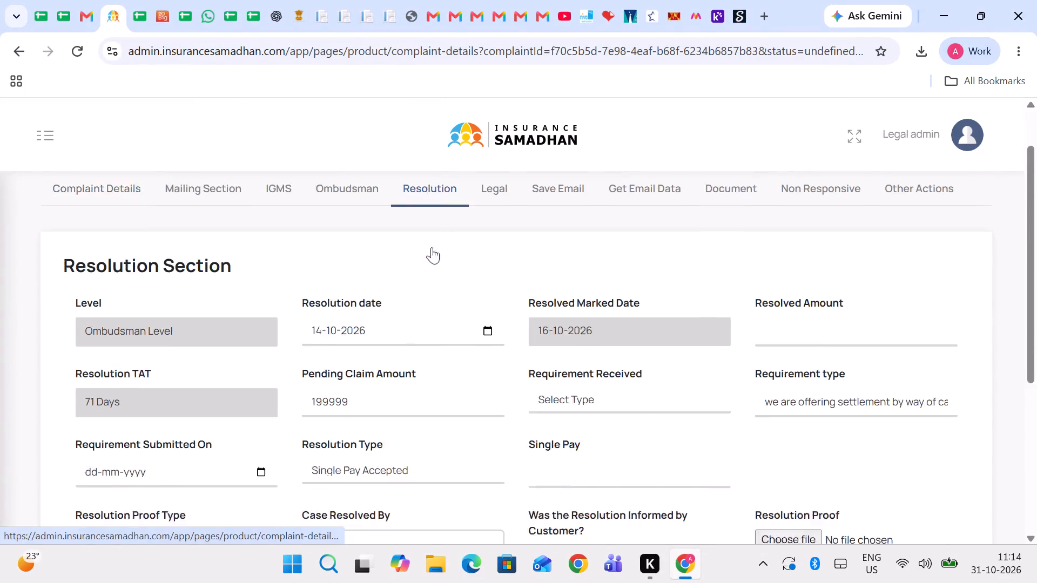
scroll(432, 247, "down", 1)
scroll(368, 280, "up", 3)
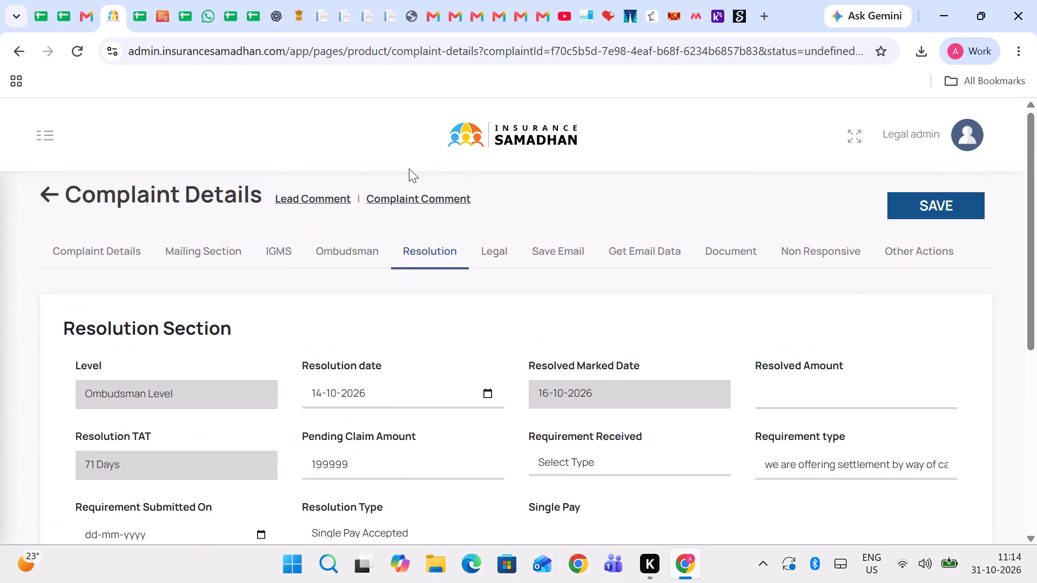
Add the communication description "not received" to the complaint's comment log, save it, and leave the log.
left_click(402, 197)
scroll(482, 401, "down", 7)
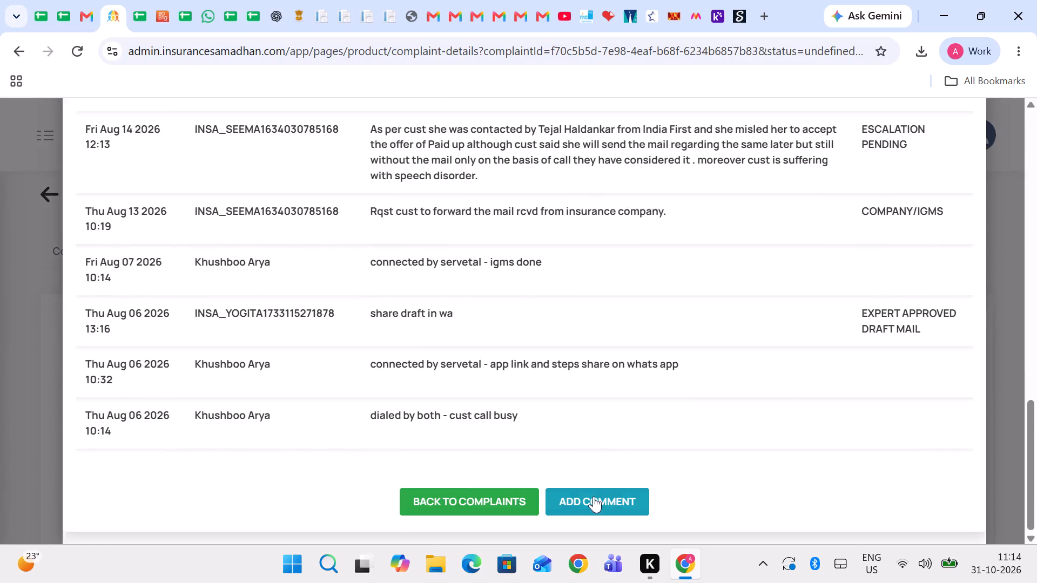
left_click(594, 496)
left_click(473, 450)
type("not received")
key("space")
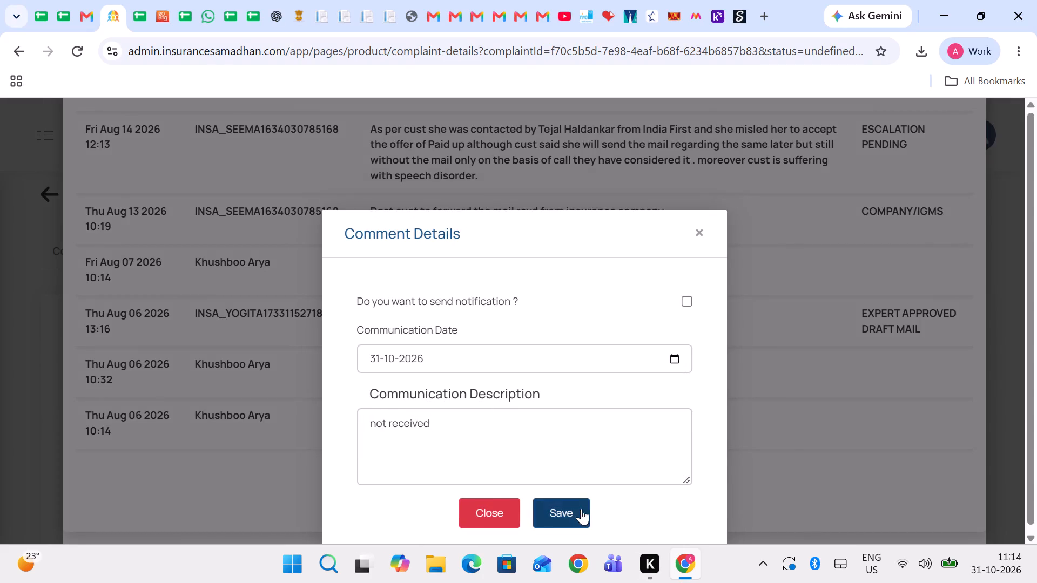
left_click(581, 509)
left_click(76, 336)
Return to the October resolved sheet and set the Comments value of row 99 to Not Recieved.
left_click(144, 0)
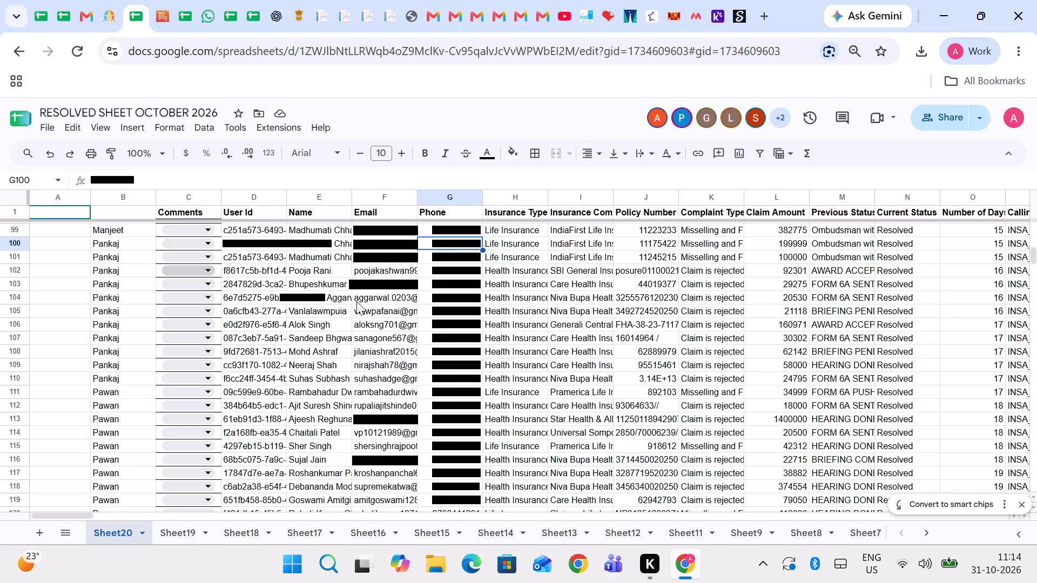
key("Left")
key("Left")
key("Left")
key("Up")
key("Left")
key("Return")
key("Down")
key("Down")
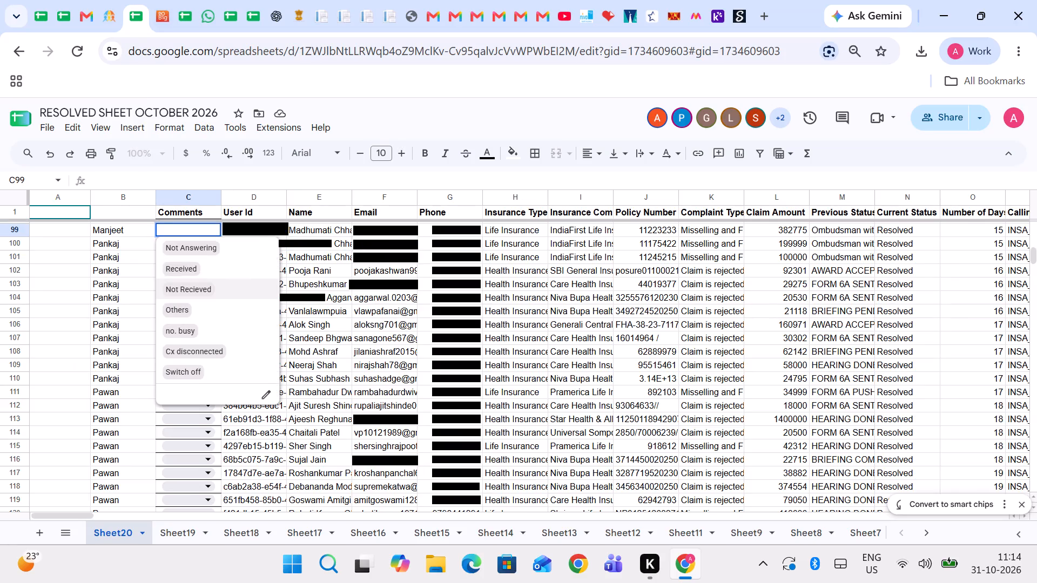
key("Return")
Set the Comments values of rows 100 and 101, the same customer's other complaints, to Not Recieved.
key("Return")
key("Down")
key("Down")
key("Return")
key("Return")
key("Down")
key("Down")
key("Down")
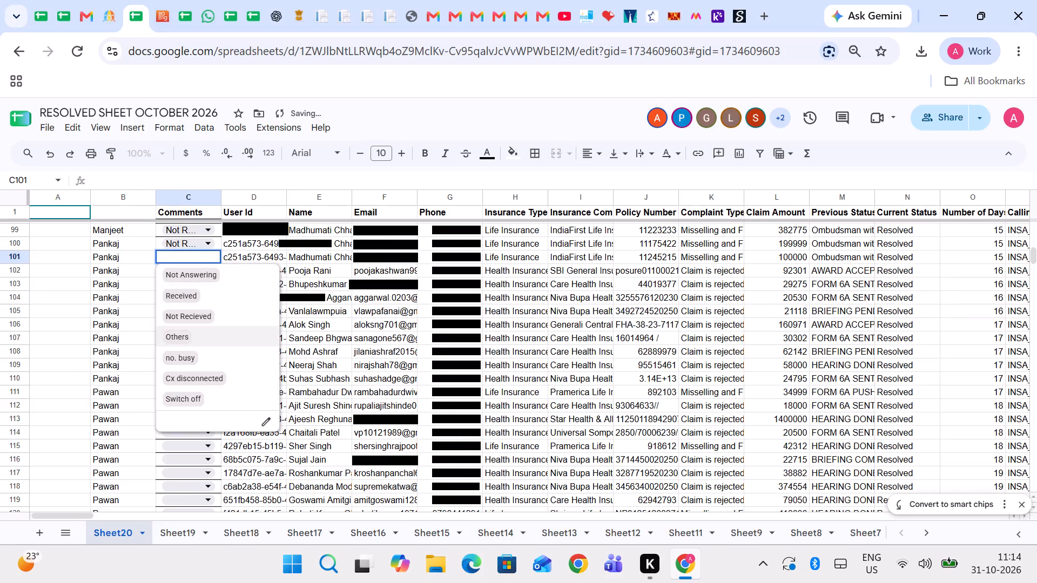
key("Up")
key("Return")
Set the Comments value of row 98, another complaint of the same customer, to Not Recieved.
scroll(672, 381, "up", 1)
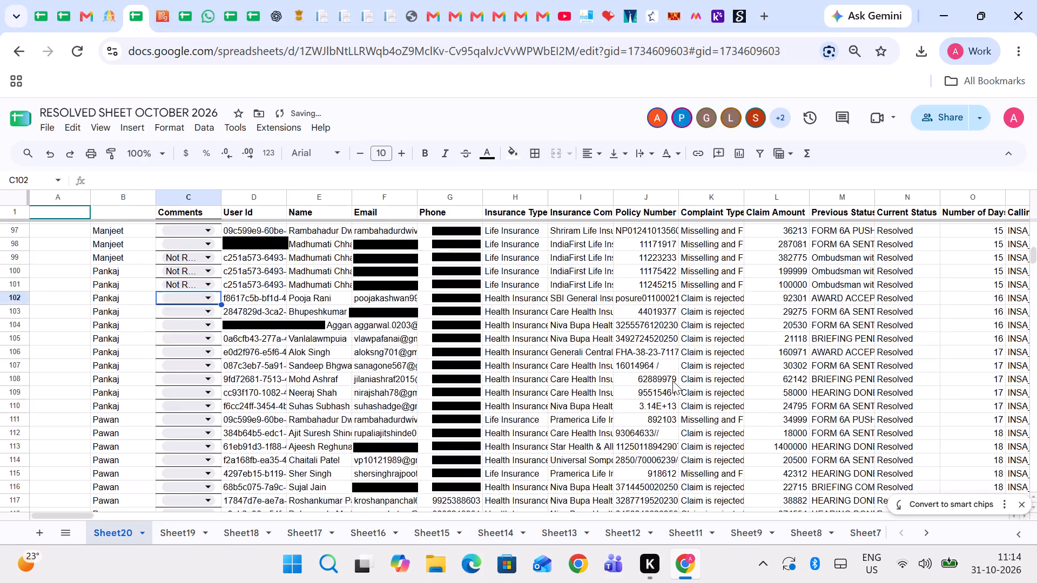
scroll(672, 381, "up", 1)
left_click(298, 266)
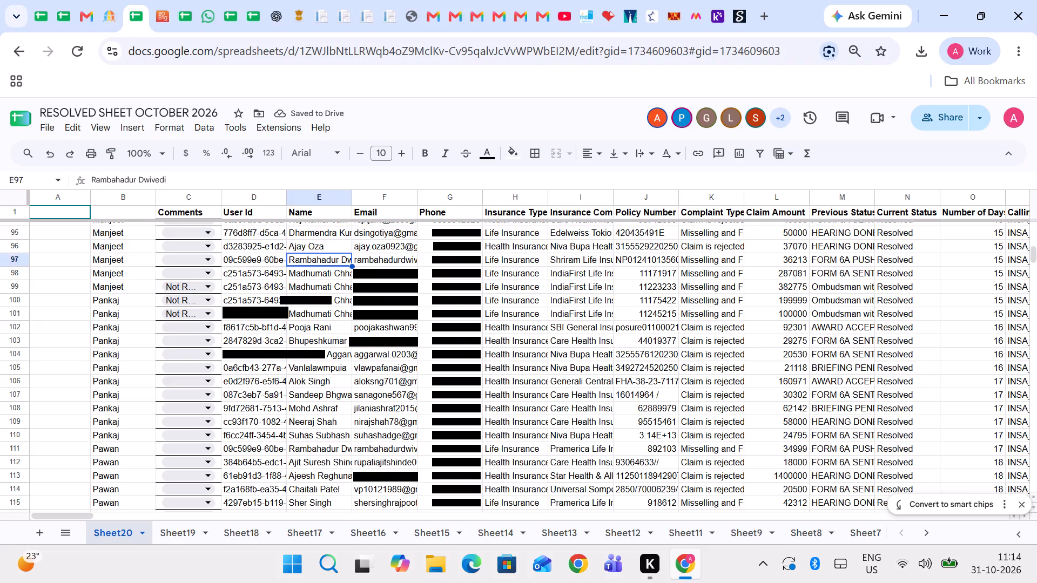
key("Left")
key("Down")
key("Left")
key("Return")
key("Down")
key("Down")
key("Return")
key("Up")
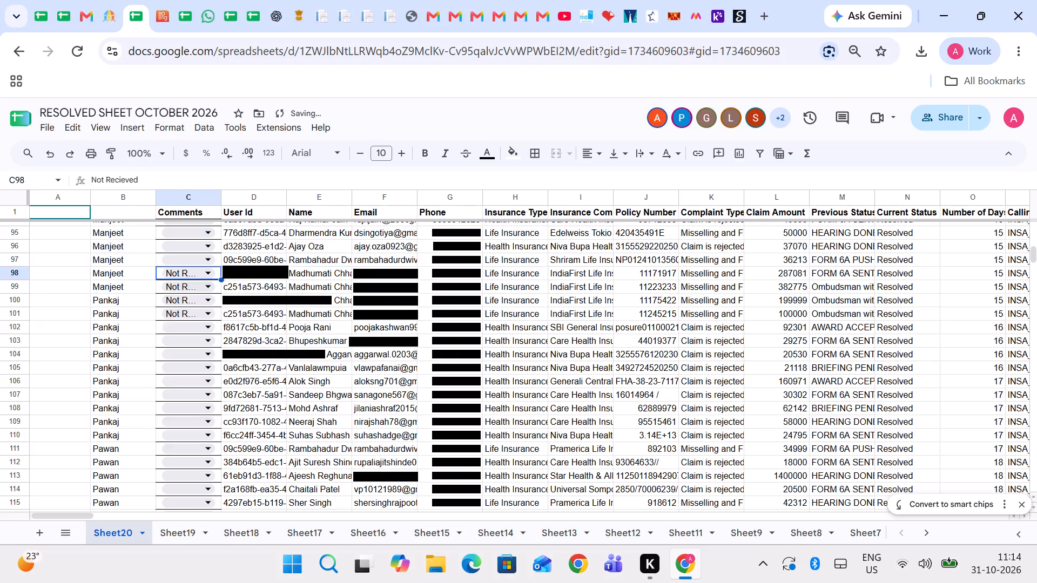
Move down past the same customer's marked rows toward the next Pankaj customer without a comment.
key("Up")
key("Right")
key("Down")
key("Down")
key("Down")
key("Down")
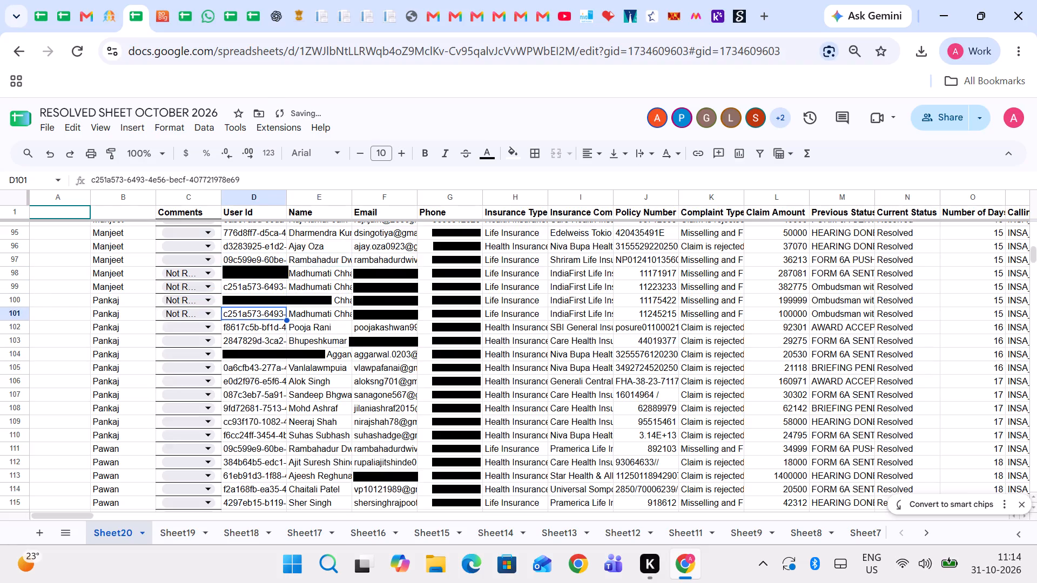